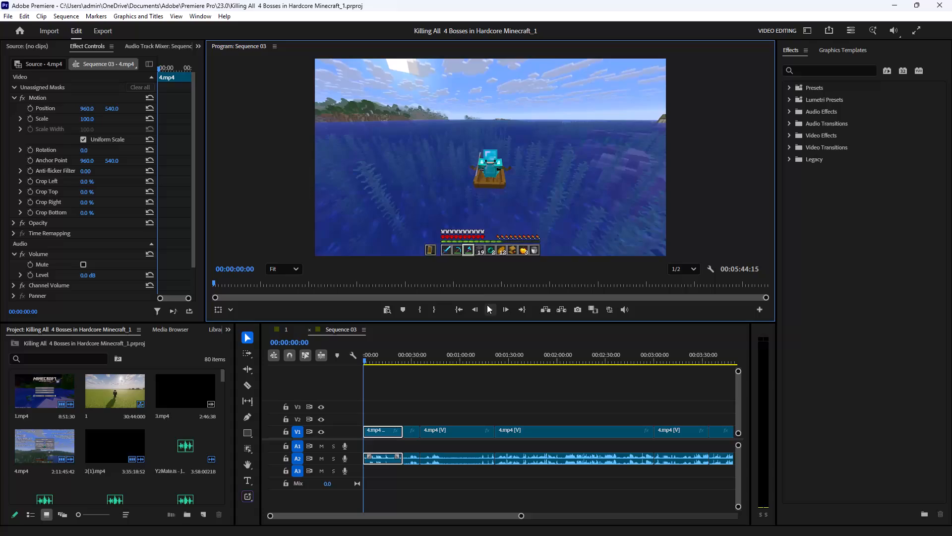
Review the boat travel footage in Sequence 03 from the start to about 00:01:26, skipping ahead through repetitive stretches.
{"action": "left_click", "coordinate": [487, 305]}
{"action": "left_click", "coordinate": [519, 377]}
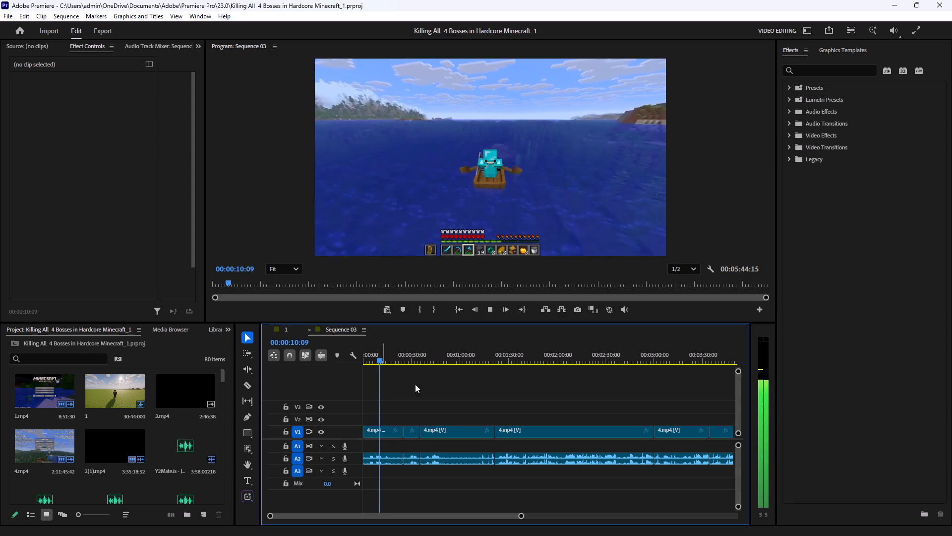
{"action": "left_click_drag", "start_coordinate": [383, 359], "coordinate": [389, 359]}
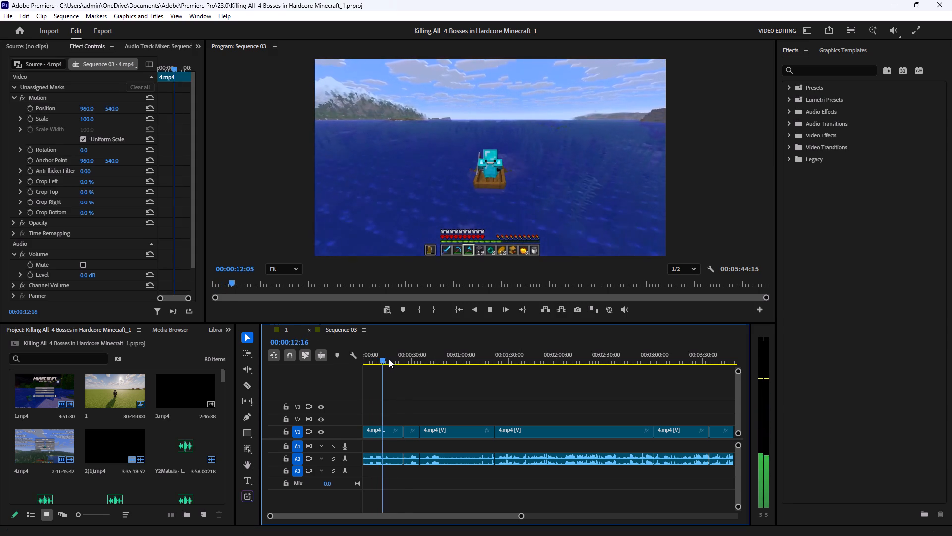
{"action": "left_click_drag", "start_coordinate": [389, 359], "coordinate": [413, 359]}
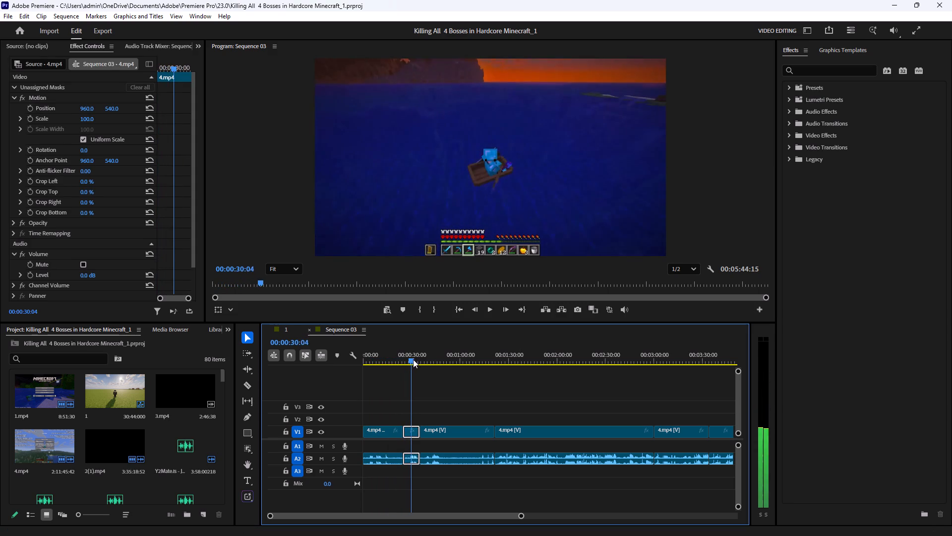
{"action": "left_click_drag", "start_coordinate": [413, 359], "coordinate": [409, 360]}
{"action": "left_click", "coordinate": [485, 308]}
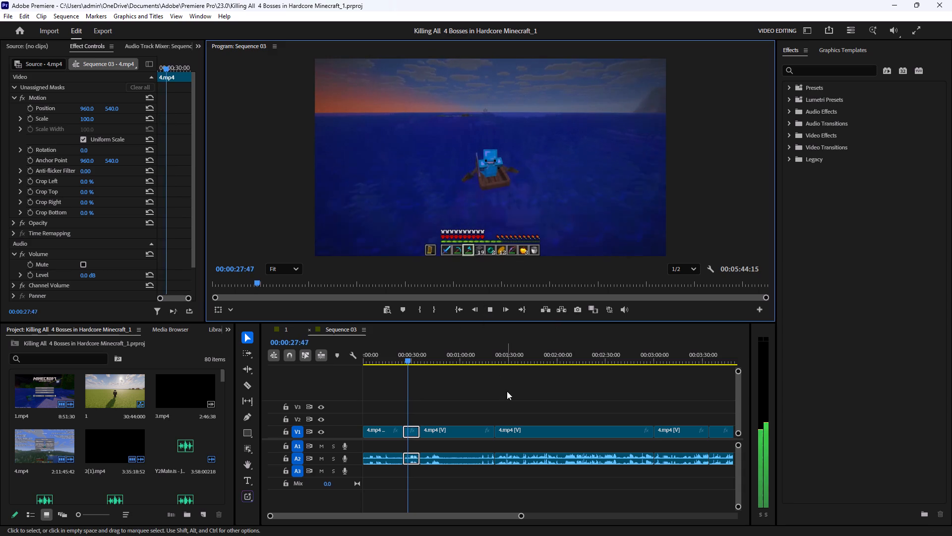
{"action": "left_click", "coordinate": [507, 391]}
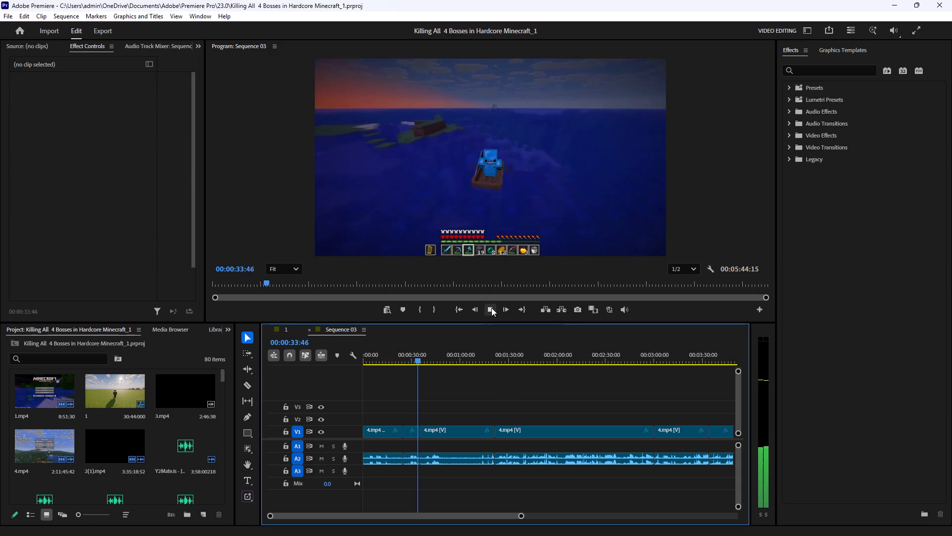
{"action": "left_click", "coordinate": [485, 393]}
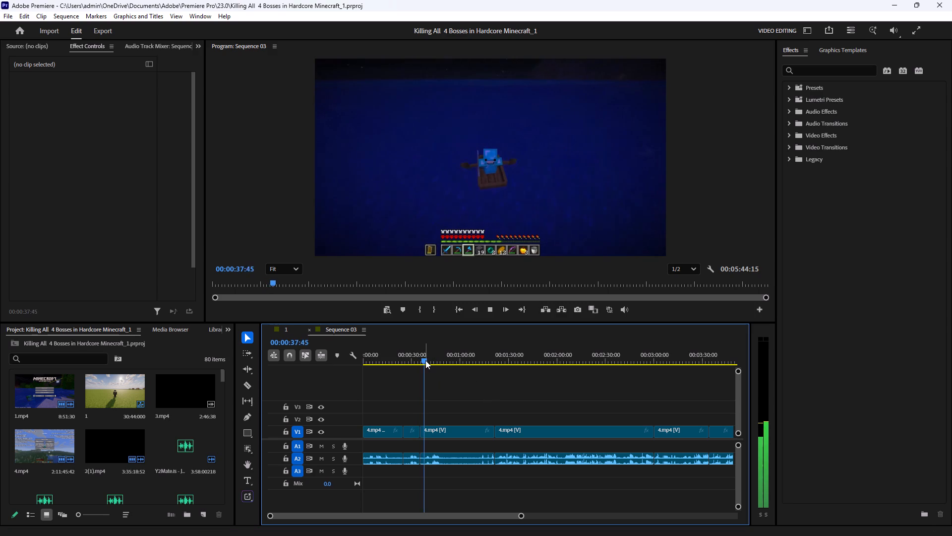
{"action": "left_click_drag", "start_coordinate": [425, 360], "coordinate": [433, 361]}
{"action": "left_click", "coordinate": [489, 312]}
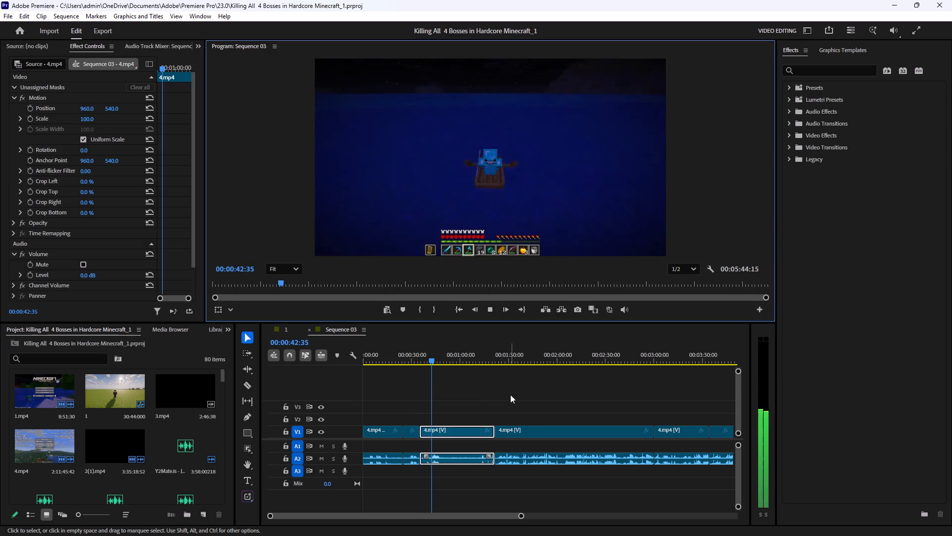
{"action": "left_click", "coordinate": [511, 394]}
{"action": "left_click_drag", "start_coordinate": [472, 516], "coordinate": [474, 518]}
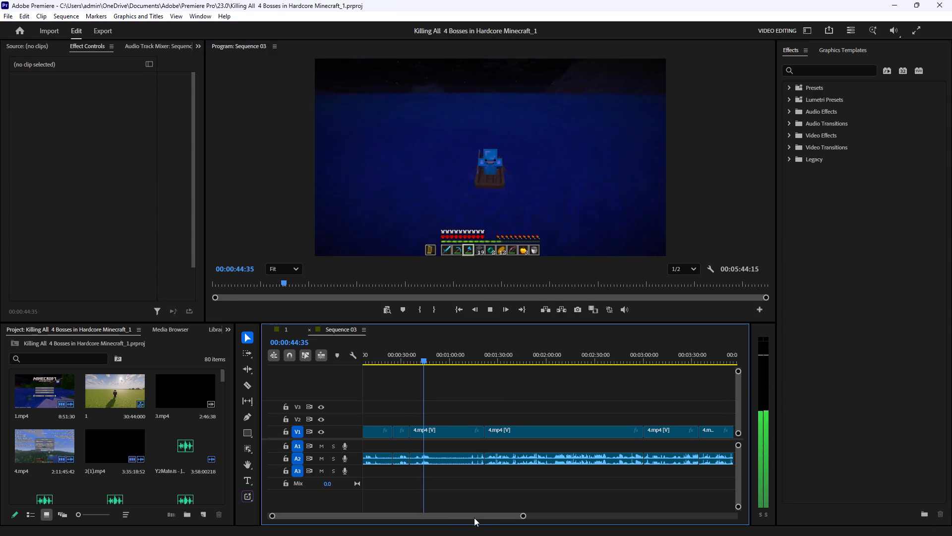
{"action": "left_click_drag", "start_coordinate": [474, 518], "coordinate": [477, 518]}
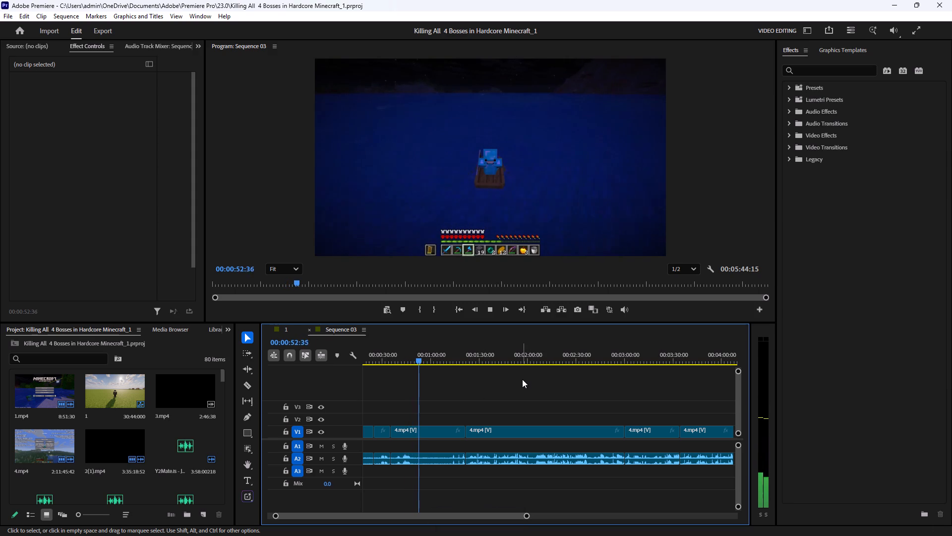
{"action": "left_click_drag", "start_coordinate": [434, 356], "coordinate": [438, 357]}
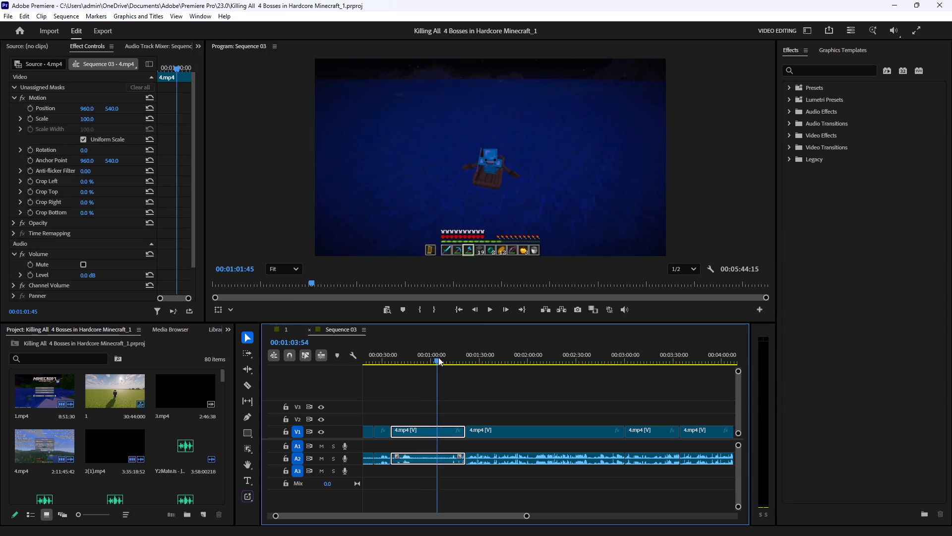
{"action": "left_click_drag", "start_coordinate": [438, 357], "coordinate": [446, 360]}
{"action": "left_click", "coordinate": [490, 308]}
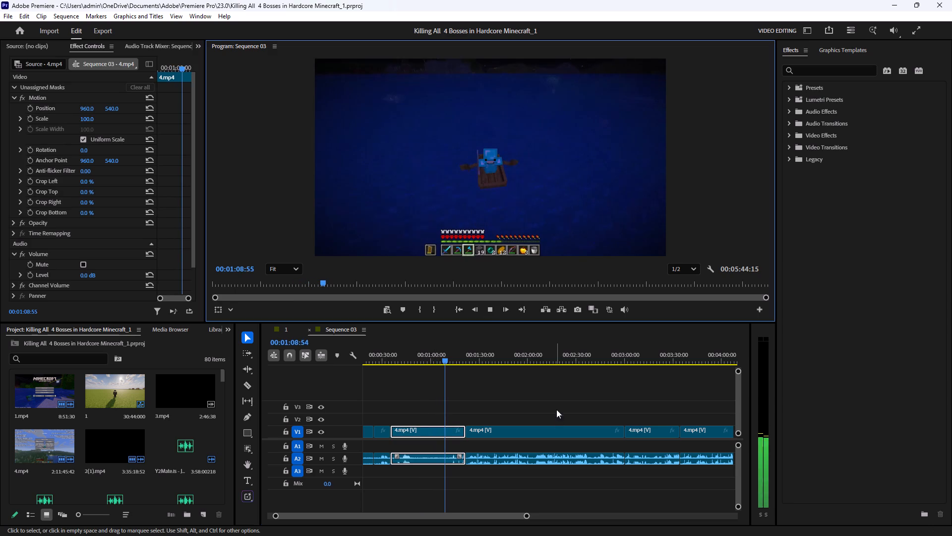
{"action": "left_click", "coordinate": [555, 401]}
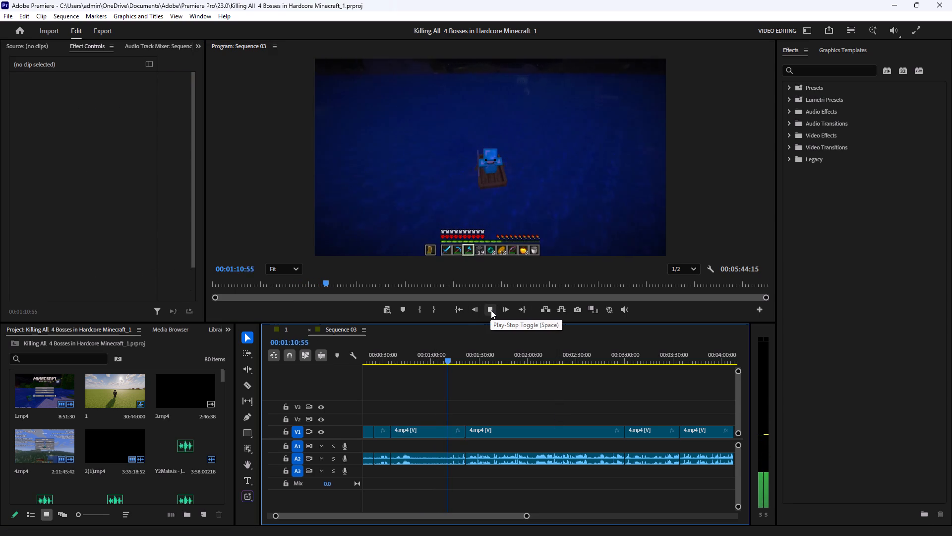
{"action": "left_click", "coordinate": [553, 395]}
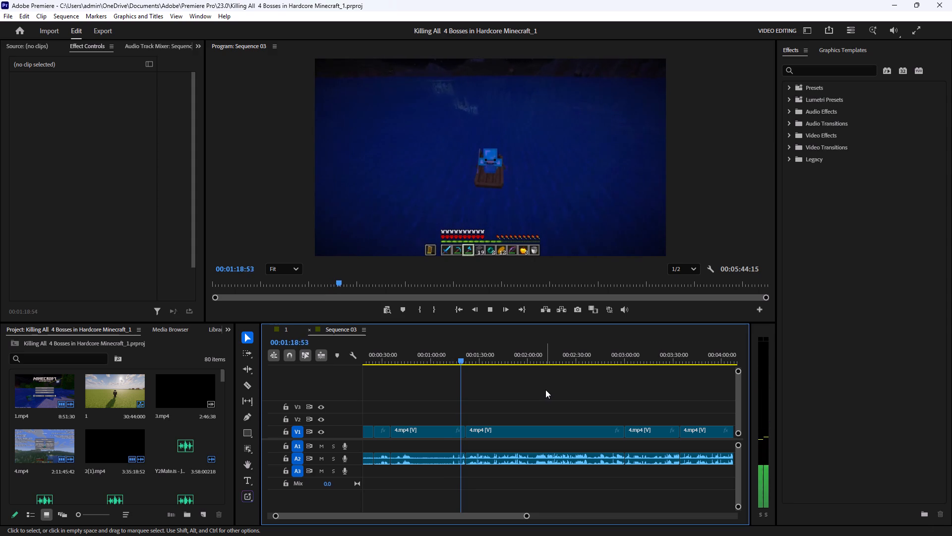
{"action": "left_click", "coordinate": [534, 388]}
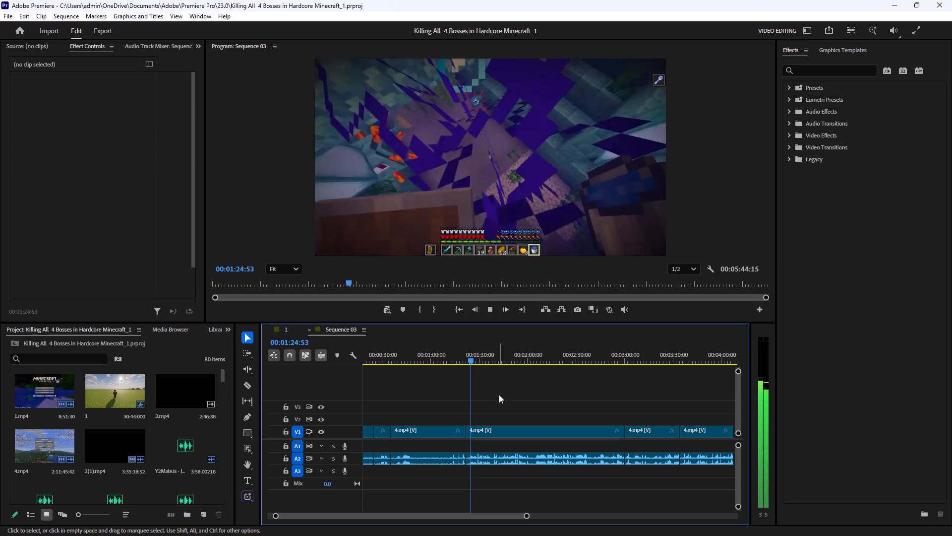
{"action": "left_click", "coordinate": [488, 311]}
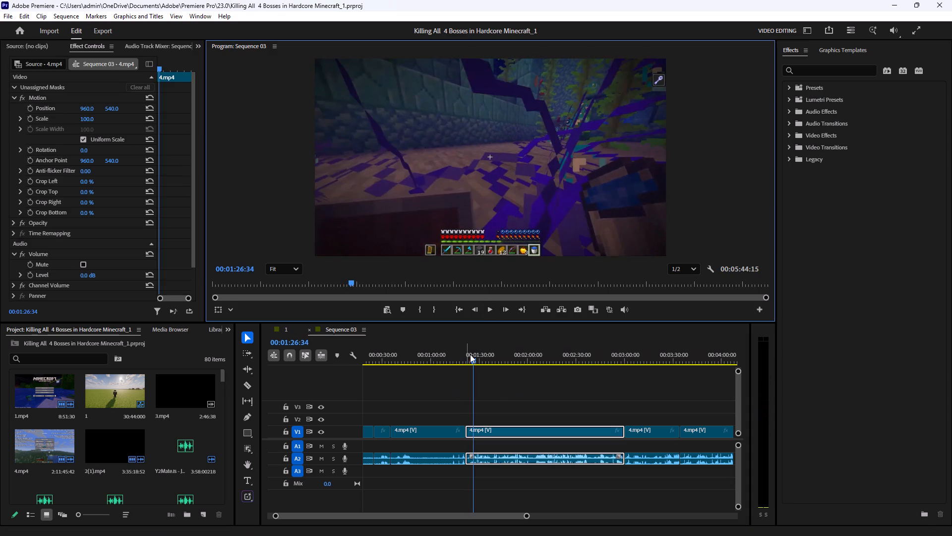
Trim the end of the night boat clip on V1, with its linked audio, back to 00:01:18:40.
{"action": "left_click", "coordinate": [455, 360]}
{"action": "left_click", "coordinate": [494, 313]}
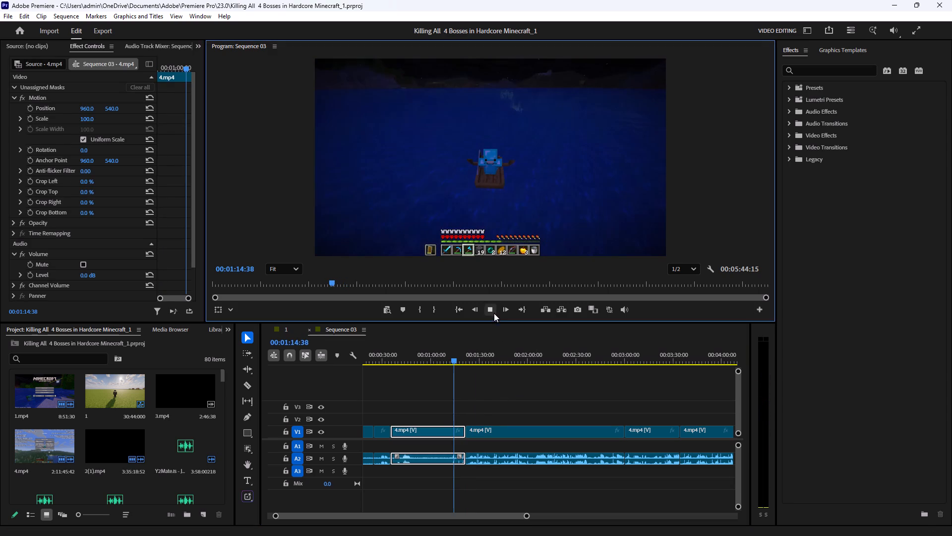
{"action": "left_click_drag", "start_coordinate": [529, 514], "coordinate": [481, 507]}
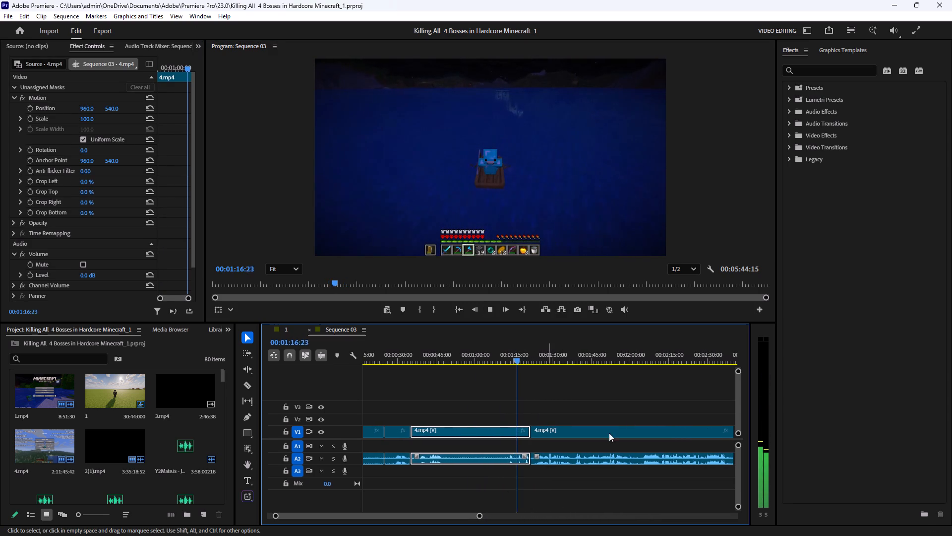
{"action": "left_click", "coordinate": [608, 383]}
{"action": "left_click", "coordinate": [488, 307]}
{"action": "left_click", "coordinate": [488, 307]}
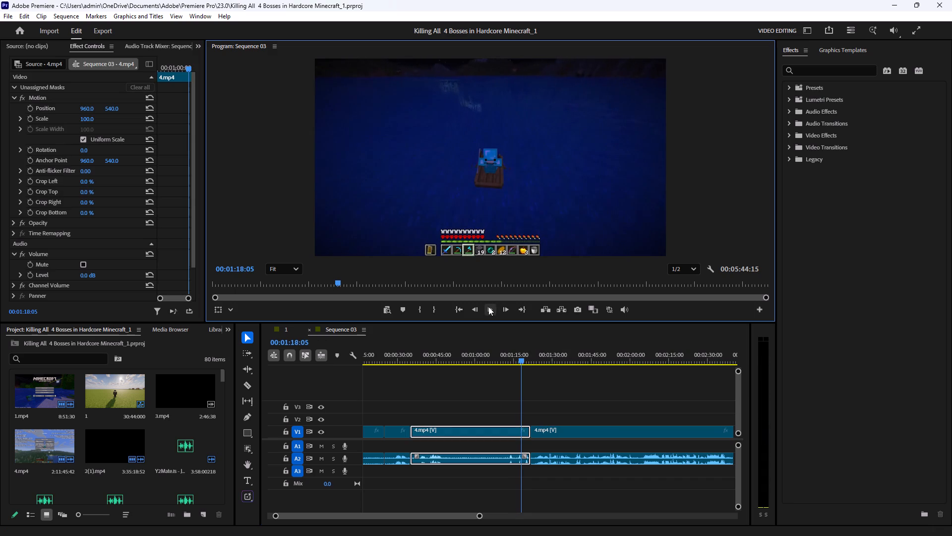
{"action": "left_click", "coordinate": [488, 307]}
{"action": "left_click_drag", "start_coordinate": [530, 432], "coordinate": [525, 432]}
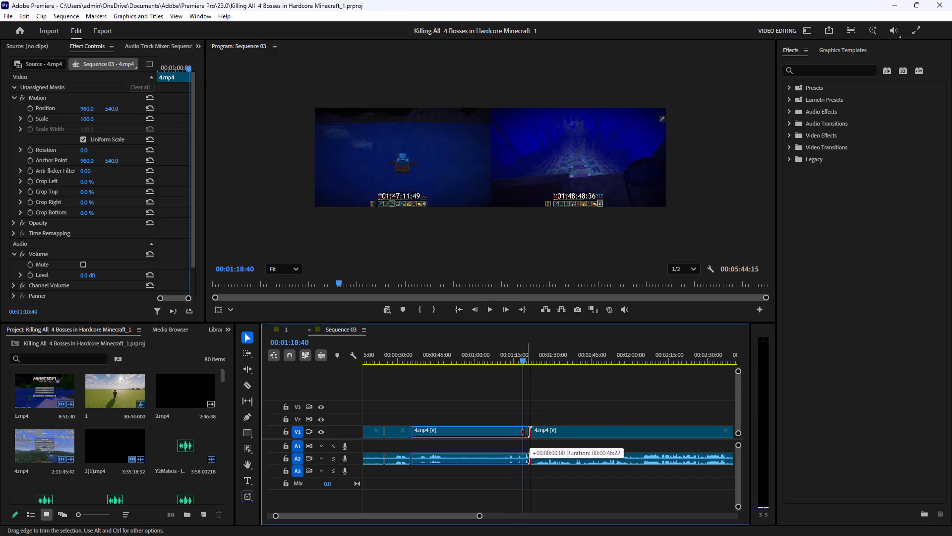
{"action": "left_click_drag", "start_coordinate": [525, 432], "coordinate": [523, 432]}
Ripple delete the gap between the trimmed boat clip and the following underwater clip.
{"action": "left_click", "coordinate": [527, 432]}
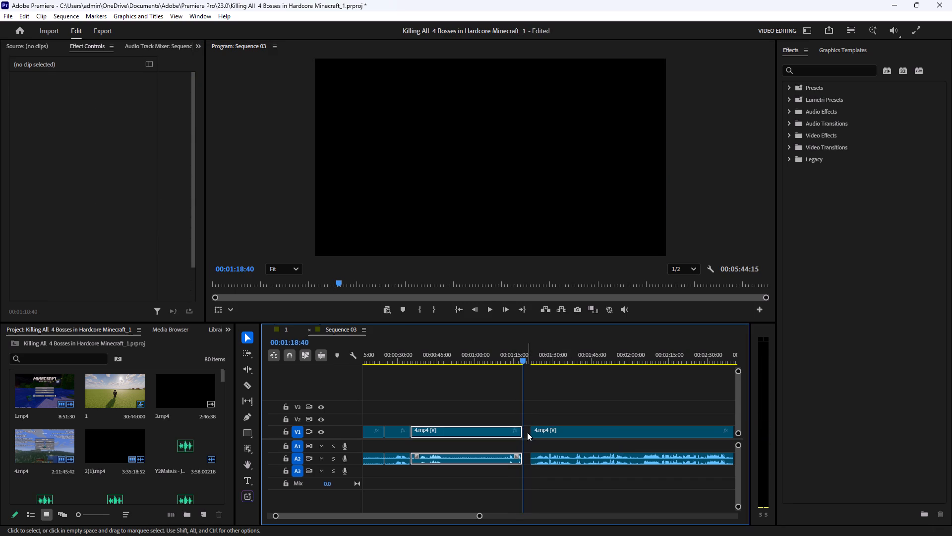
{"action": "key", "text": "BackSpace"}
Play back from about 00:01:13 across the new cut to check the transition from boat to underwater footage.
{"action": "left_click", "coordinate": [511, 359]}
{"action": "left_click", "coordinate": [603, 411]}
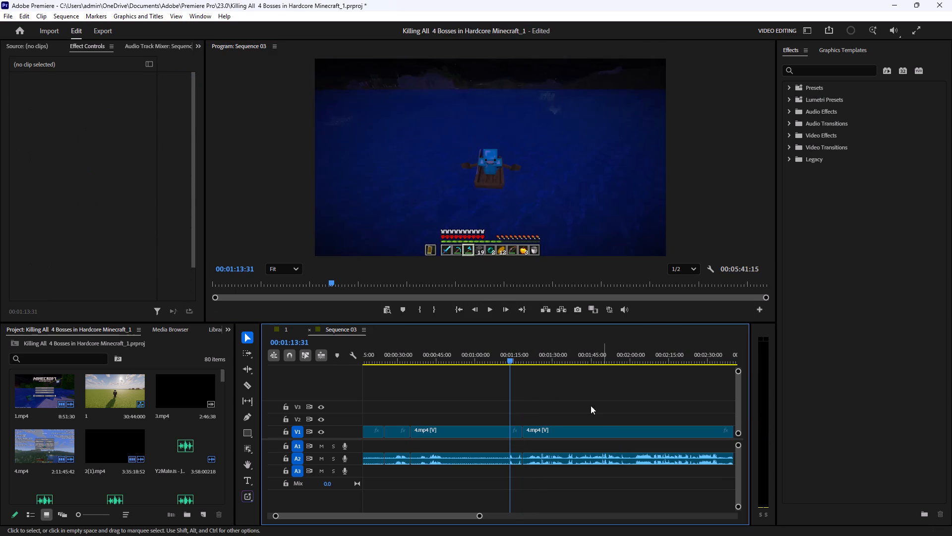
{"action": "left_click", "coordinate": [489, 309]}
{"action": "left_click", "coordinate": [607, 397]}
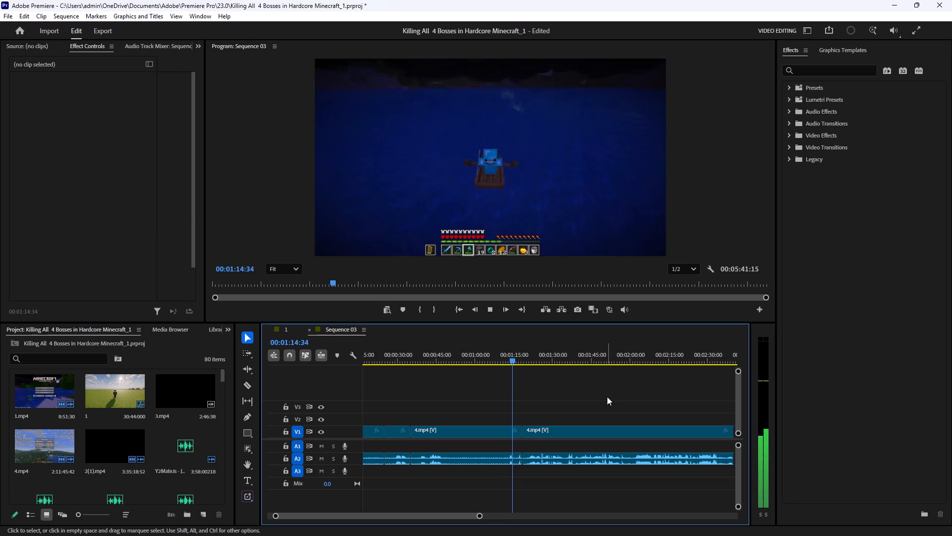
{"action": "left_click", "coordinate": [590, 391]}
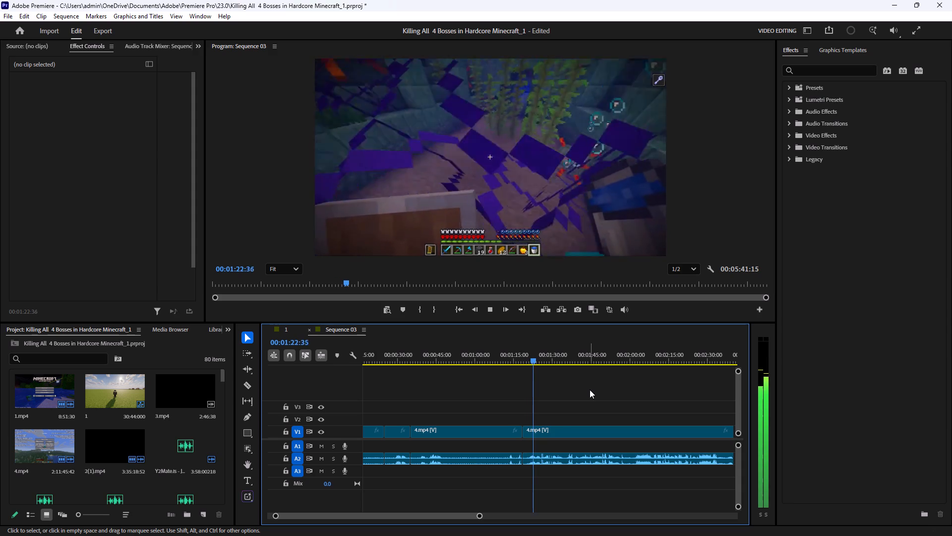
{"action": "left_click", "coordinate": [632, 392]}
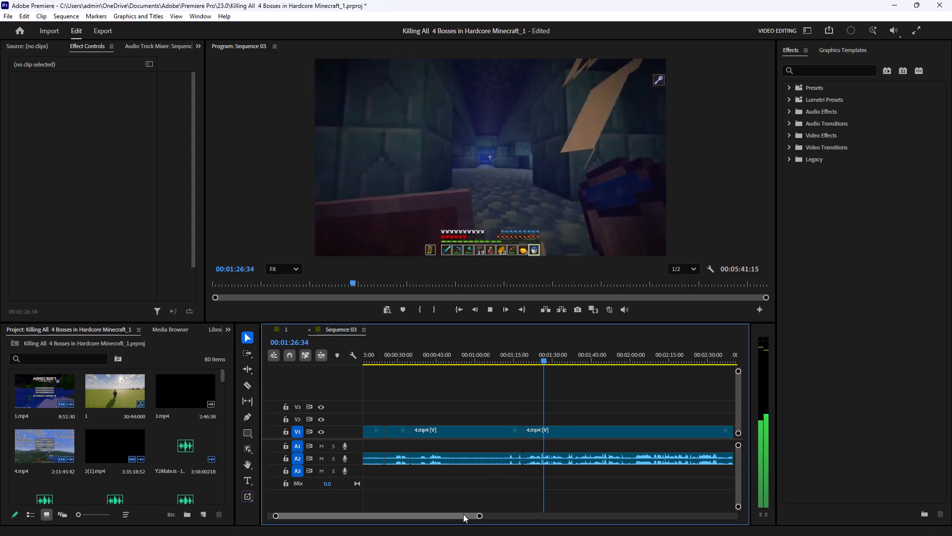
Continue reviewing the underwater temple footage through the remaining clips to about 00:04:42, looking for parts that need cutting.
{"action": "left_click_drag", "start_coordinate": [463, 514], "coordinate": [472, 510]}
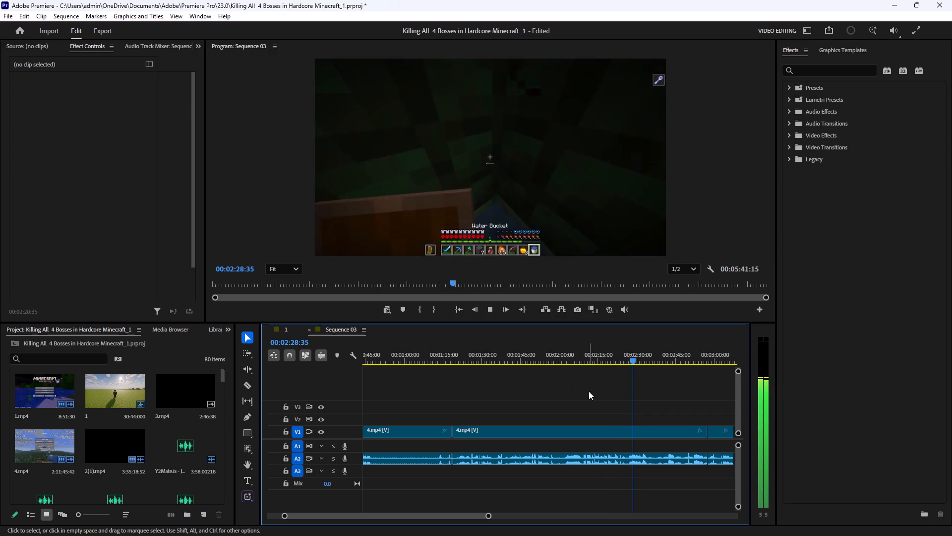
{"action": "left_click_drag", "start_coordinate": [464, 516], "coordinate": [468, 516]}
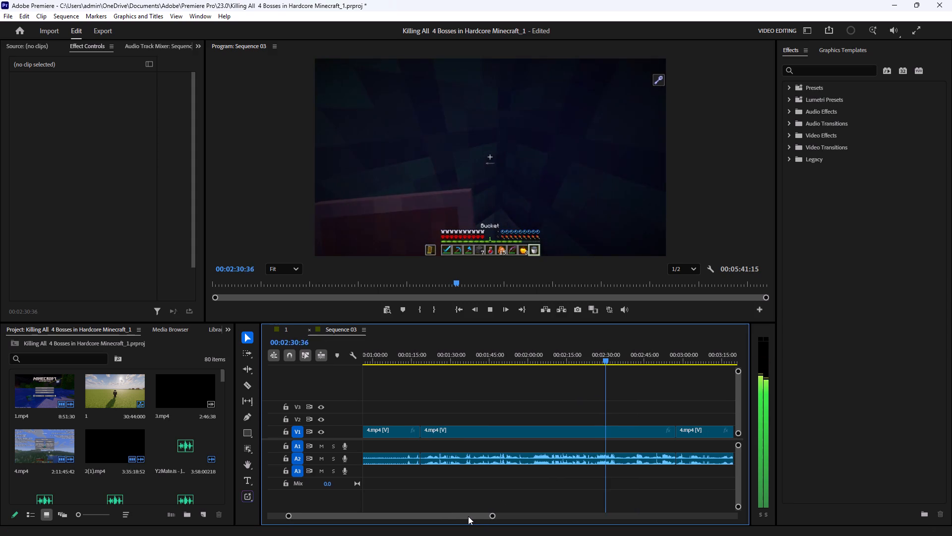
{"action": "left_click_drag", "start_coordinate": [468, 516], "coordinate": [483, 511]}
{"action": "left_click", "coordinate": [581, 393]}
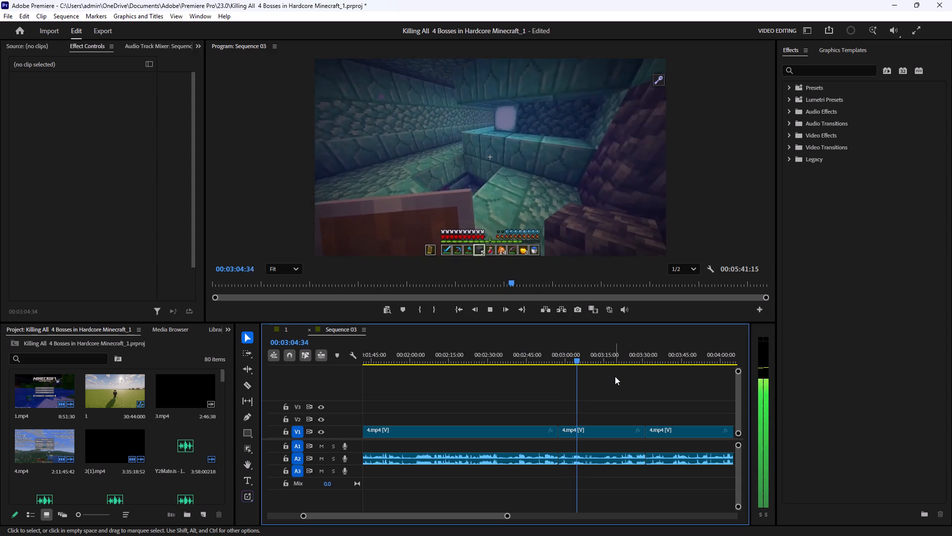
{"action": "left_click", "coordinate": [608, 381]}
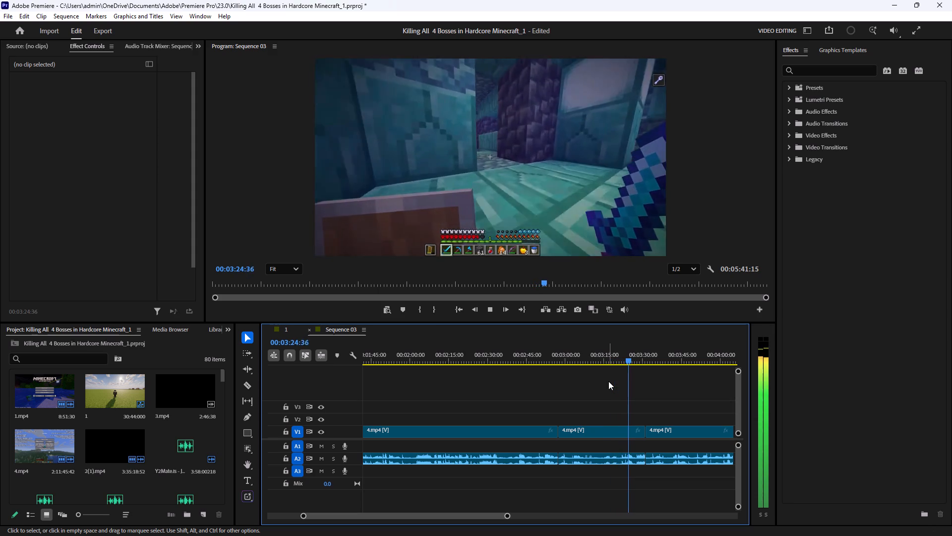
{"action": "left_click", "coordinate": [661, 383]}
{"action": "left_click_drag", "start_coordinate": [493, 514], "coordinate": [500, 514]}
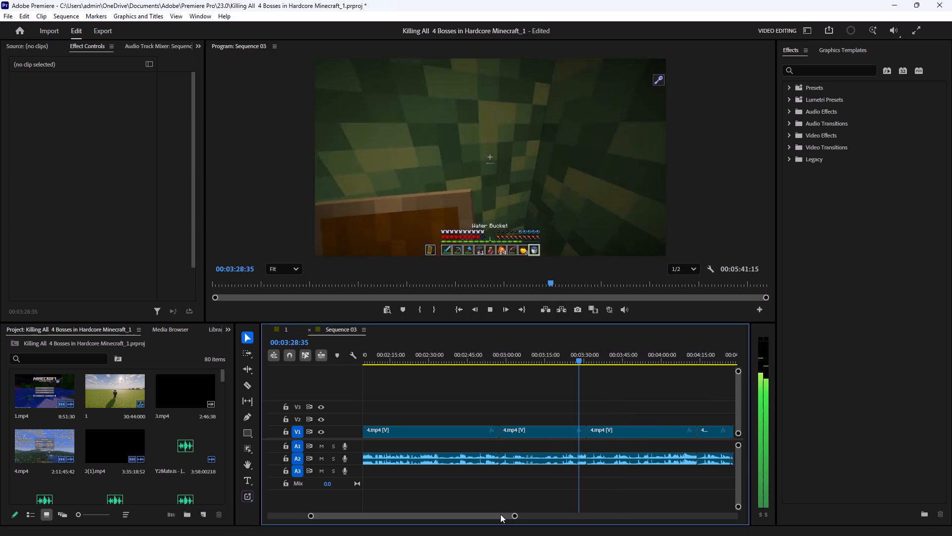
{"action": "left_click_drag", "start_coordinate": [500, 514], "coordinate": [506, 514]}
{"action": "left_click", "coordinate": [614, 392]}
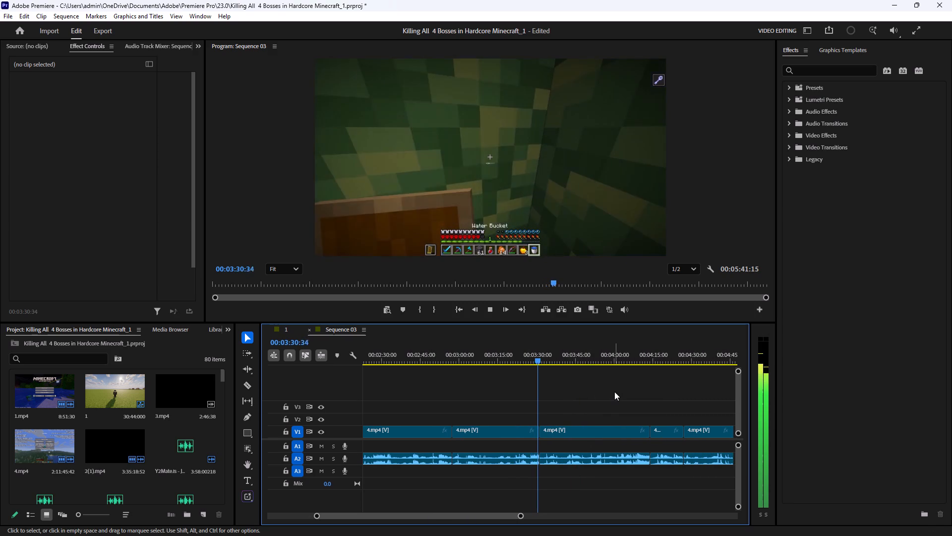
{"action": "left_click", "coordinate": [614, 392]}
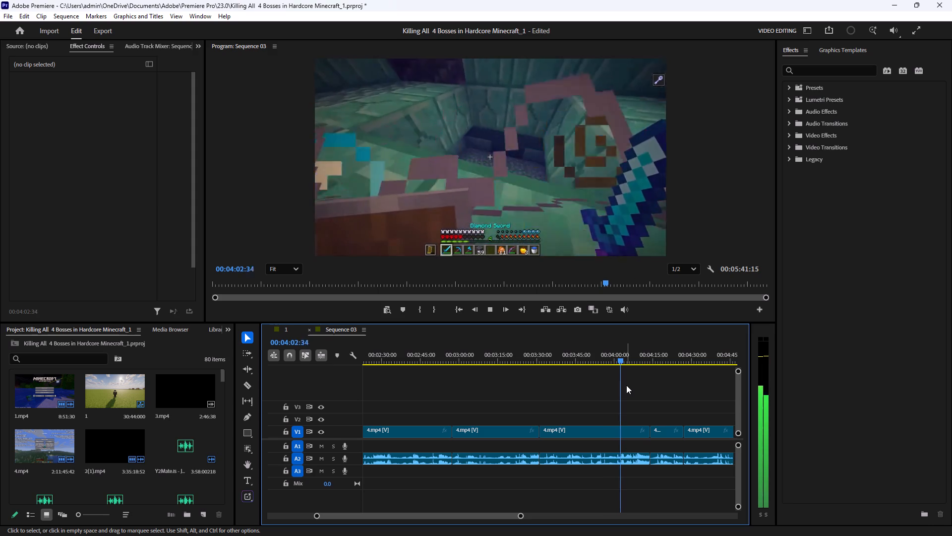
{"action": "left_click", "coordinate": [682, 404]}
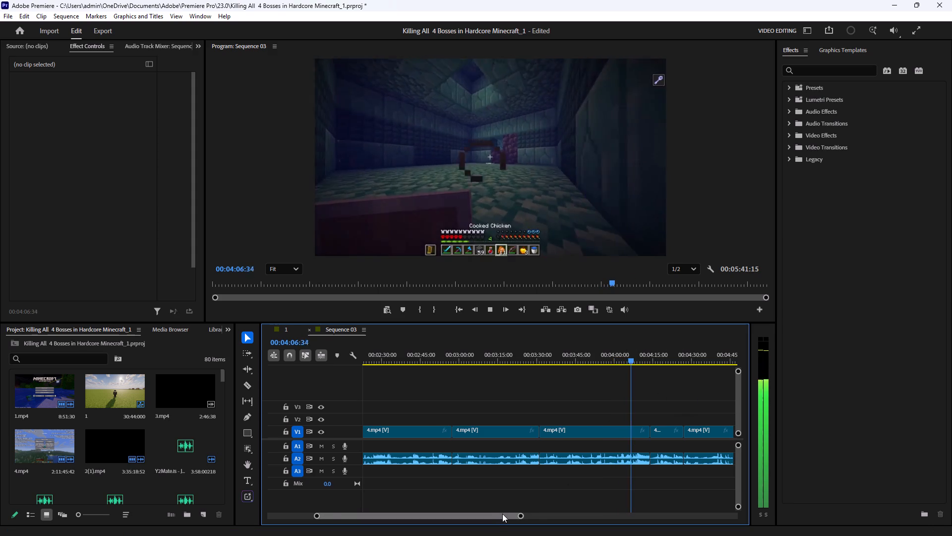
{"action": "left_click_drag", "start_coordinate": [502, 514], "coordinate": [519, 513]}
{"action": "left_click", "coordinate": [604, 399]}
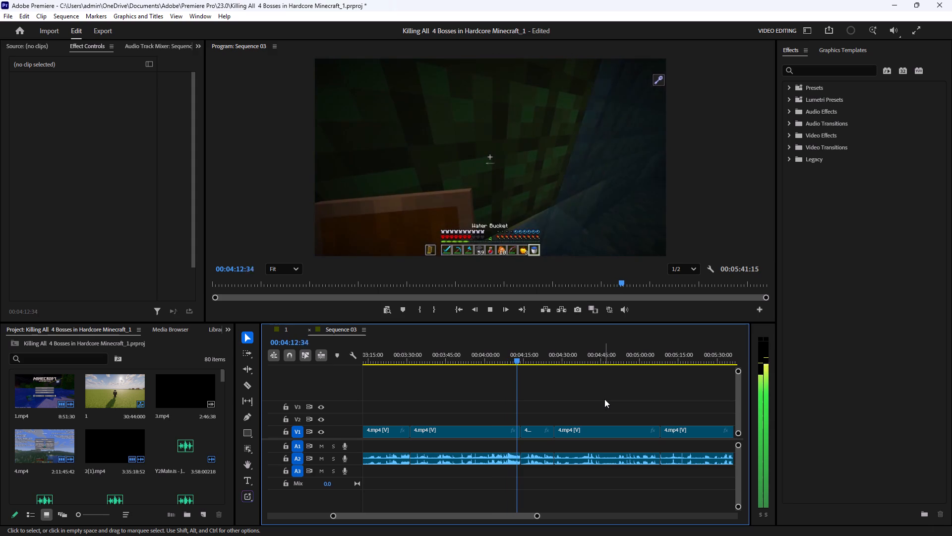
{"action": "left_click", "coordinate": [604, 399]}
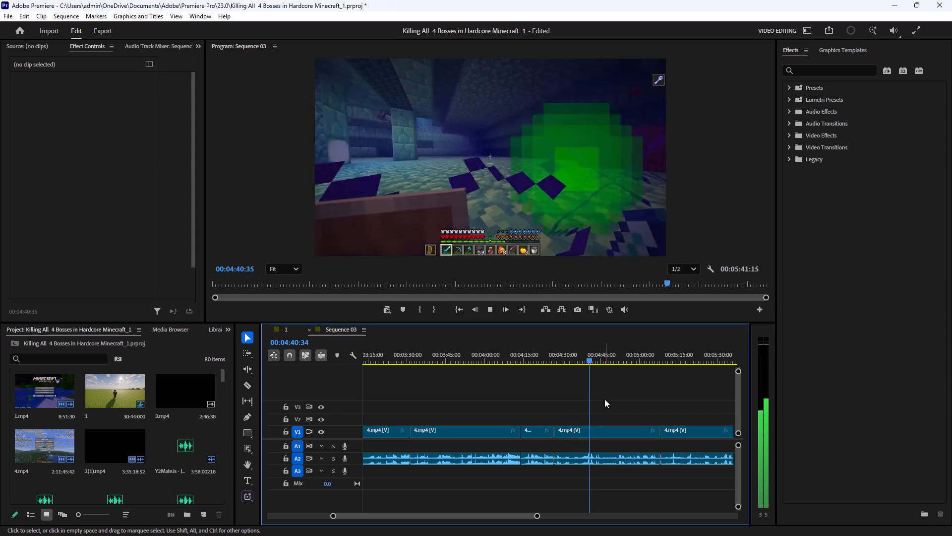
{"action": "left_click", "coordinate": [662, 399]}
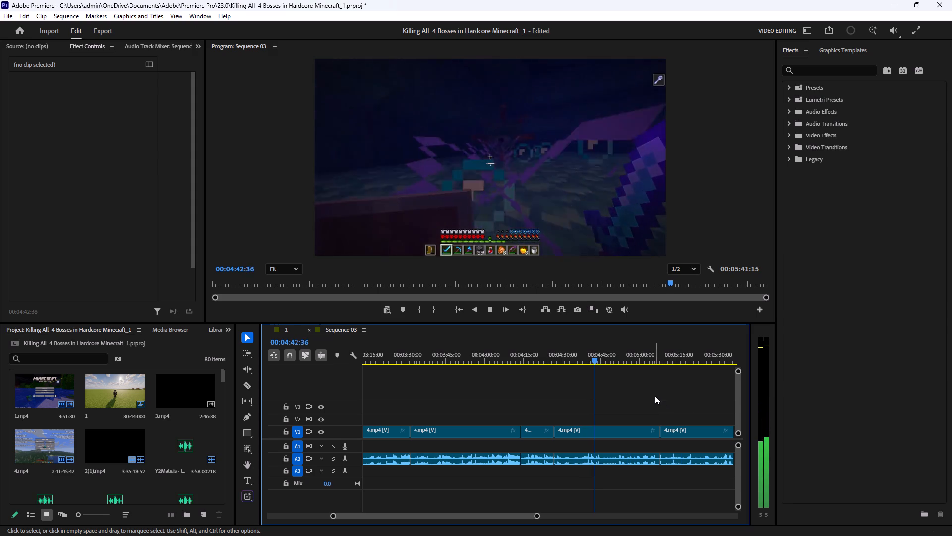
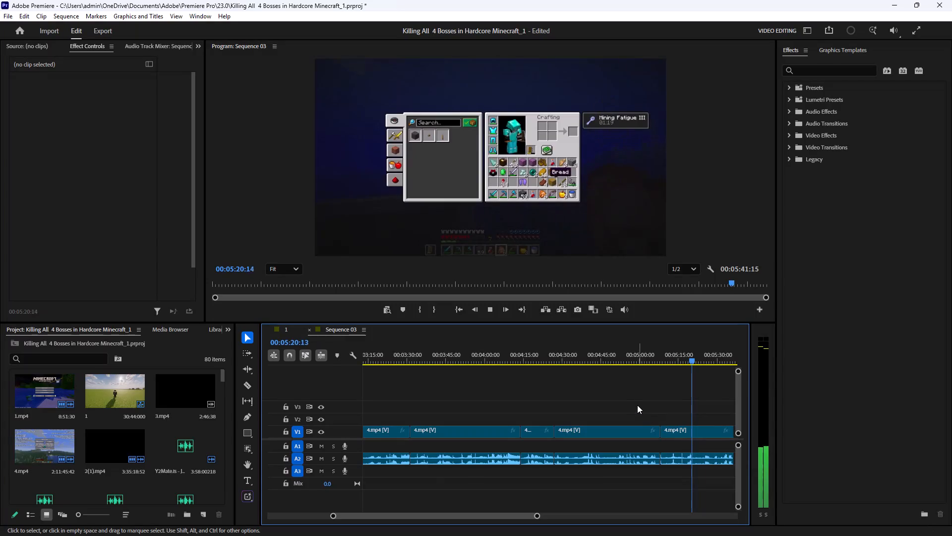
Play the last clip of Sequence 03 from about 00:05:20 through to the sequence end, checking the remaining footage.
{"action": "left_click", "coordinate": [637, 404]}
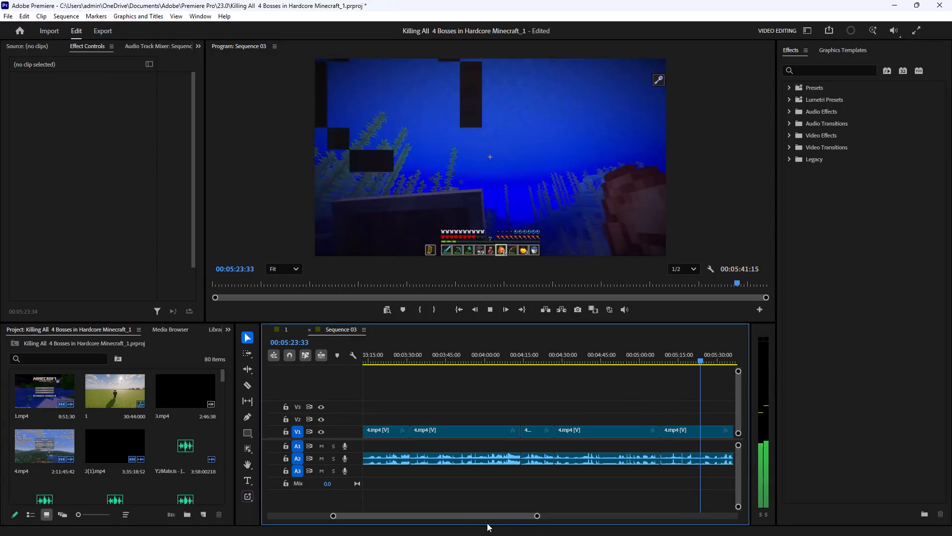
{"action": "left_click_drag", "start_coordinate": [497, 514], "coordinate": [515, 514]}
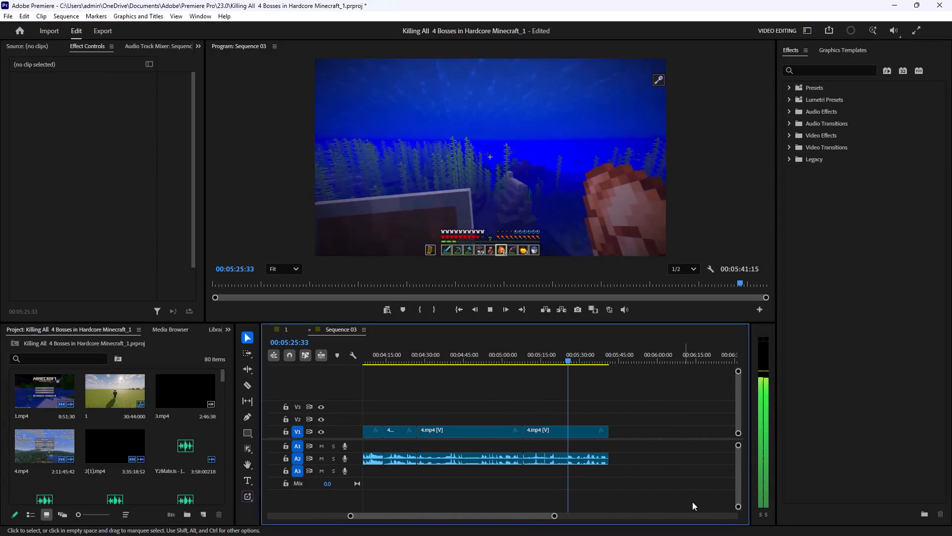
{"action": "left_click", "coordinate": [711, 479]}
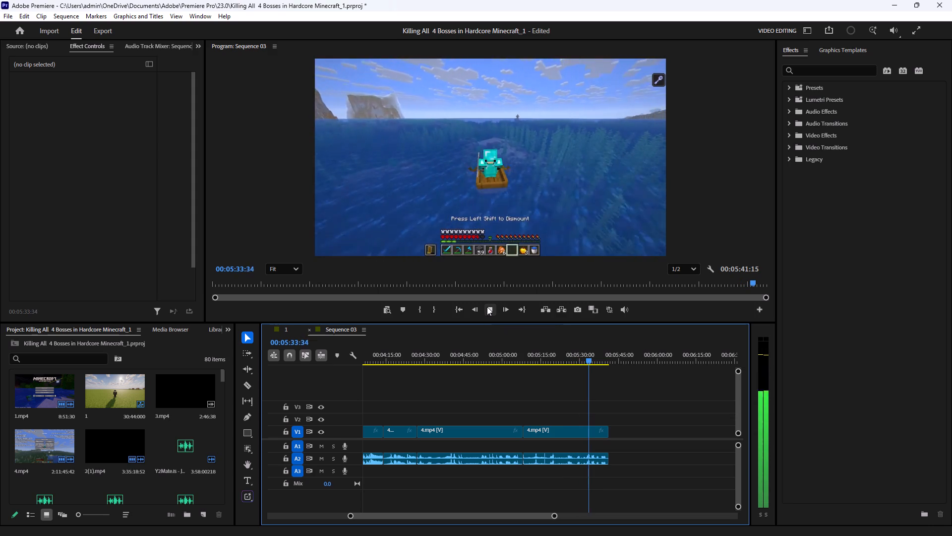
{"action": "left_click", "coordinate": [635, 395]}
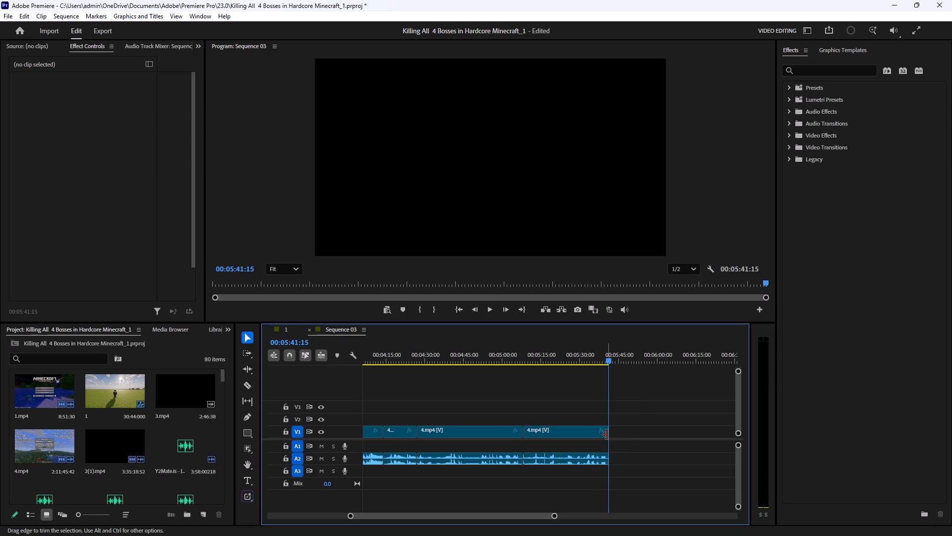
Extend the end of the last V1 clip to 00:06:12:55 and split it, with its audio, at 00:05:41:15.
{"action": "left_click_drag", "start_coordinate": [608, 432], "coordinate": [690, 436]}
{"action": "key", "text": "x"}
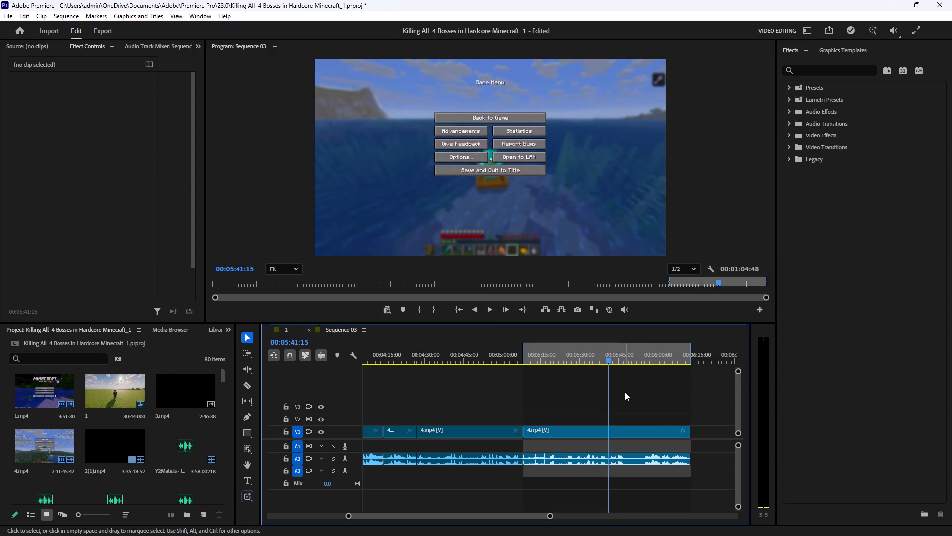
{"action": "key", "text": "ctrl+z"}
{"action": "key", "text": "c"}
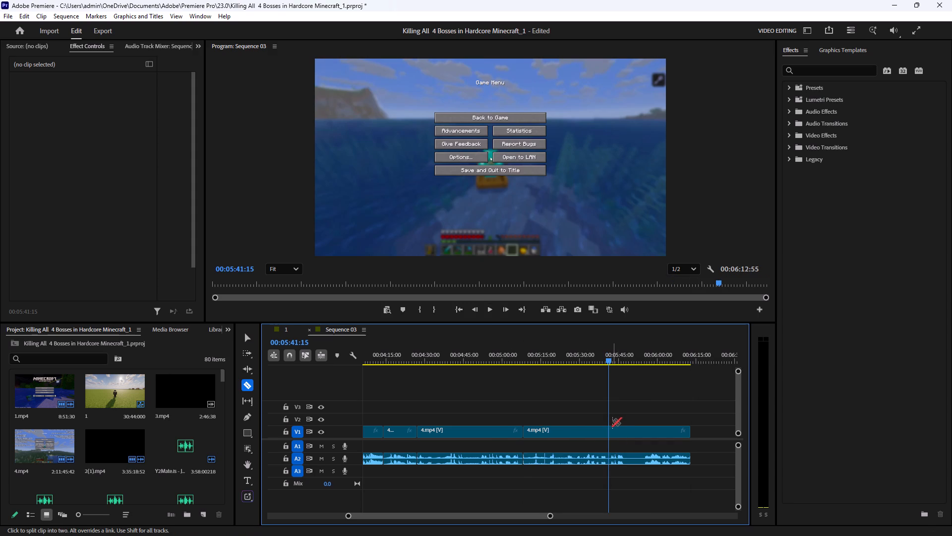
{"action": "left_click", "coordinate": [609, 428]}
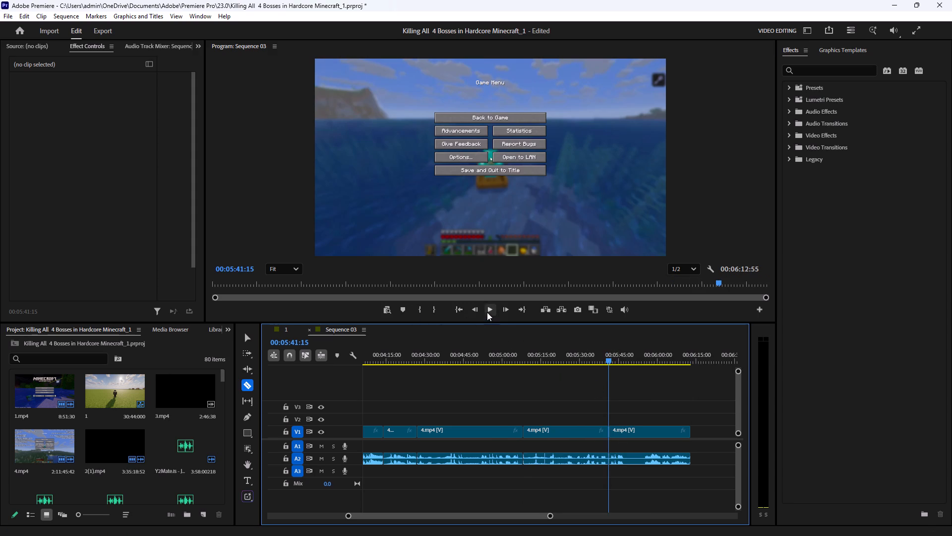
Review the extended section after 00:05:41:15, skipping through the game menu part and playing the boat footage near its end.
{"action": "left_click", "coordinate": [487, 312]}
{"action": "left_click", "coordinate": [596, 388]}
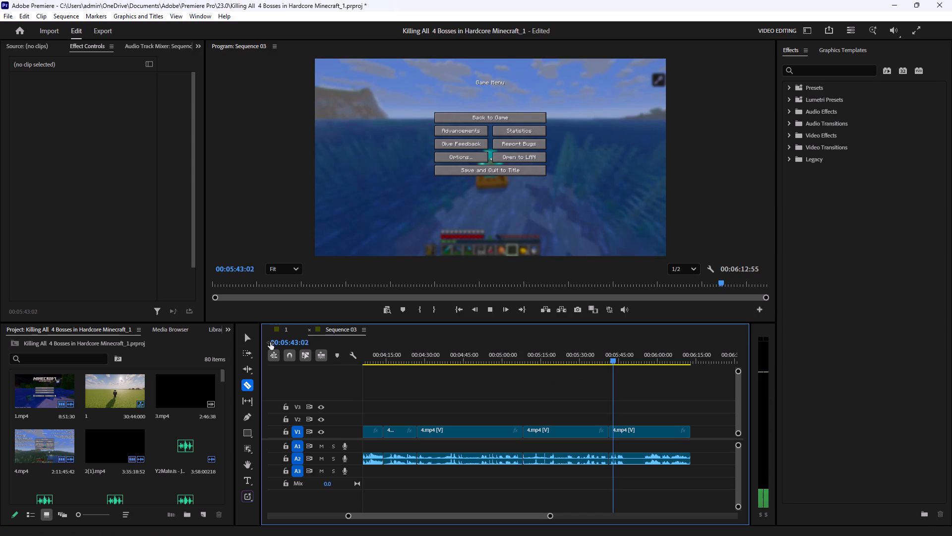
{"action": "key", "text": "v"}
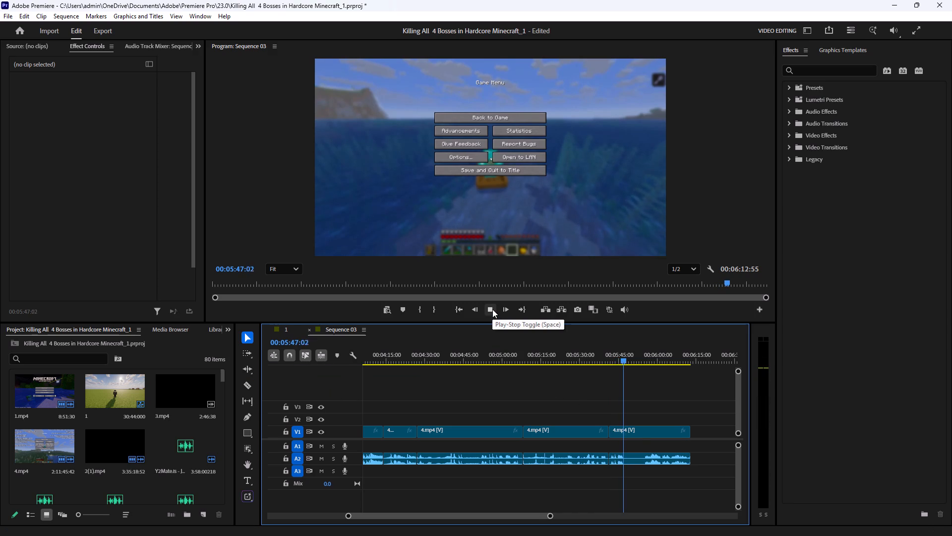
{"action": "left_click_drag", "start_coordinate": [625, 362], "coordinate": [657, 371]}
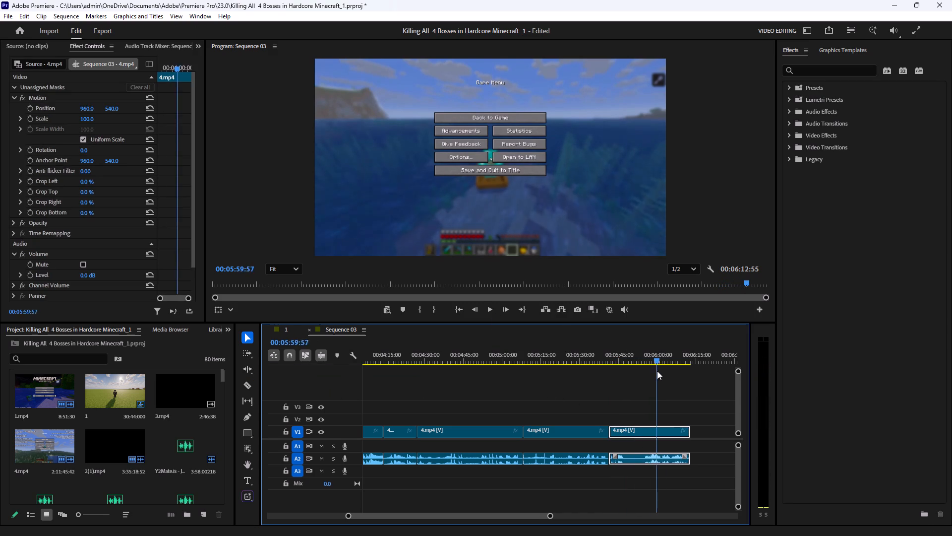
{"action": "left_click_drag", "start_coordinate": [657, 371], "coordinate": [639, 381]}
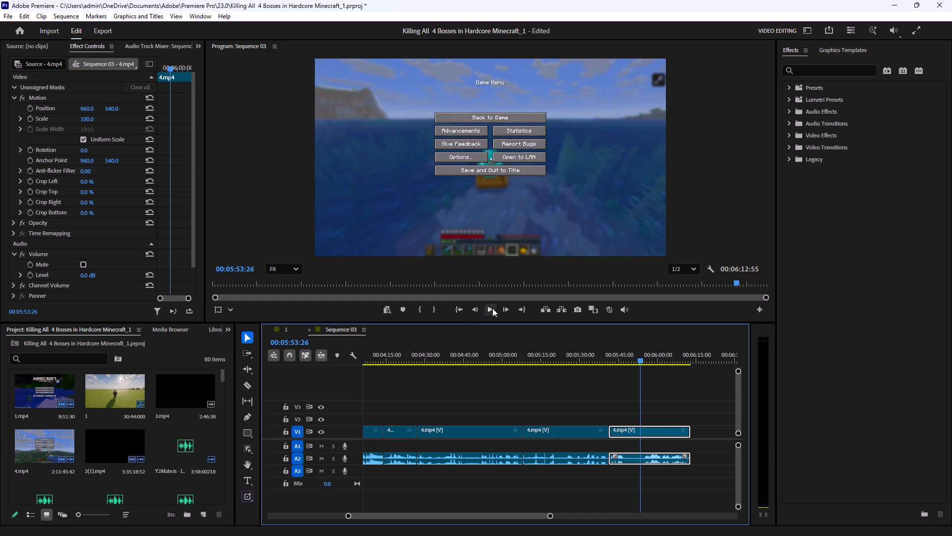
{"action": "left_click", "coordinate": [491, 308]}
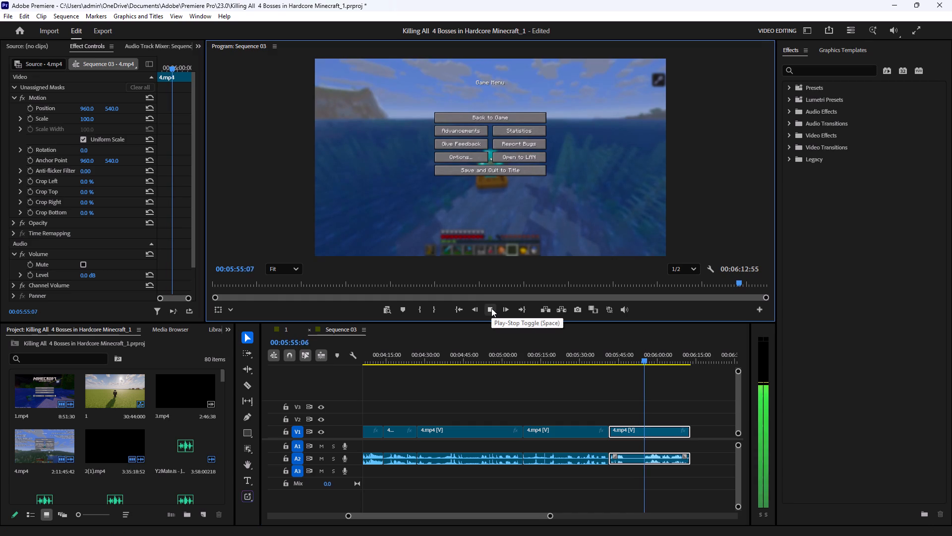
{"action": "left_click", "coordinate": [491, 308]}
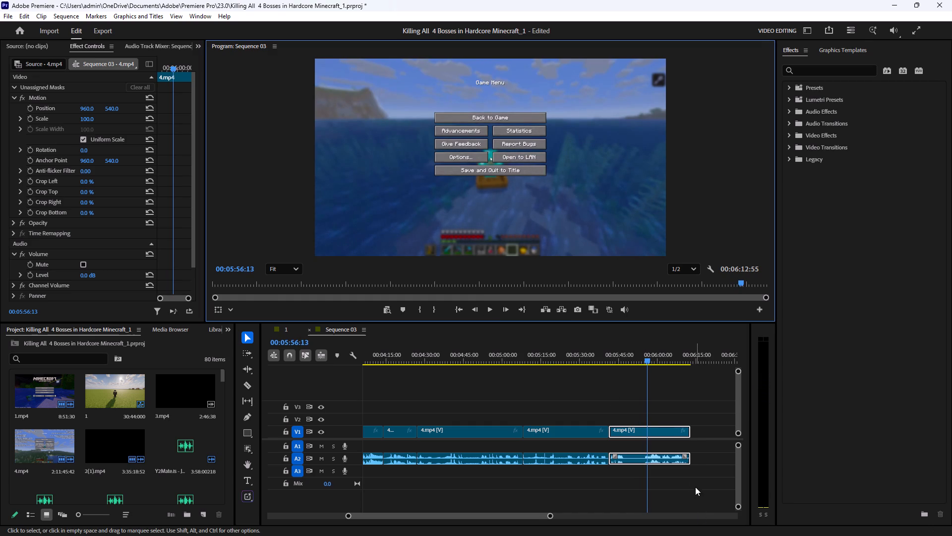
{"action": "left_click", "coordinate": [490, 311]}
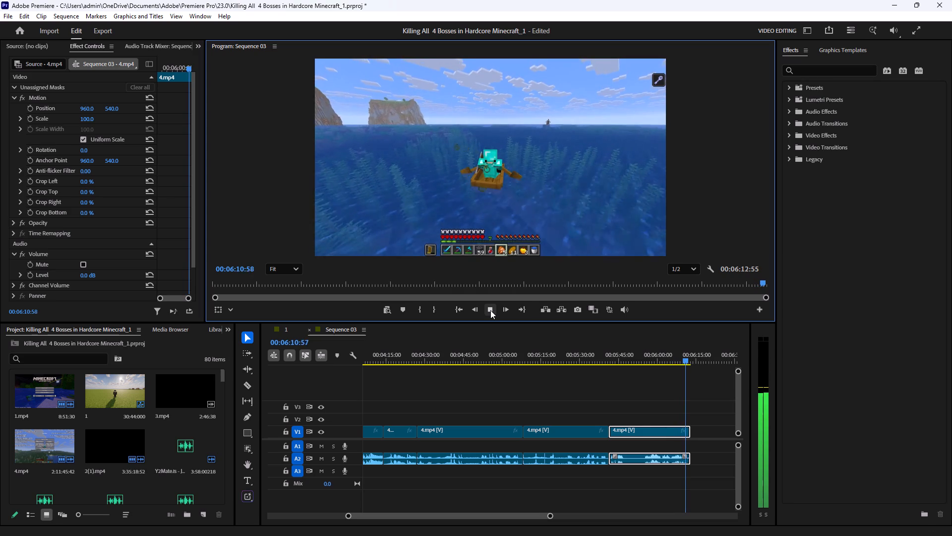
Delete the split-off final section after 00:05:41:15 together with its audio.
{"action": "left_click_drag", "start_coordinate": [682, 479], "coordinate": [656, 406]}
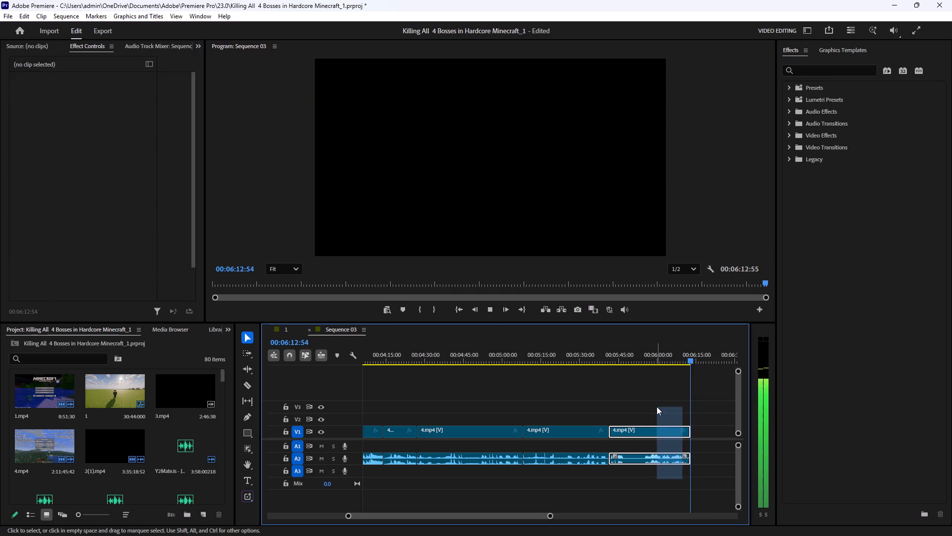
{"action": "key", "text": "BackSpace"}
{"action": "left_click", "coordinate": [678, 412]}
Save the project.
{"action": "key", "text": "ctrl+s"}
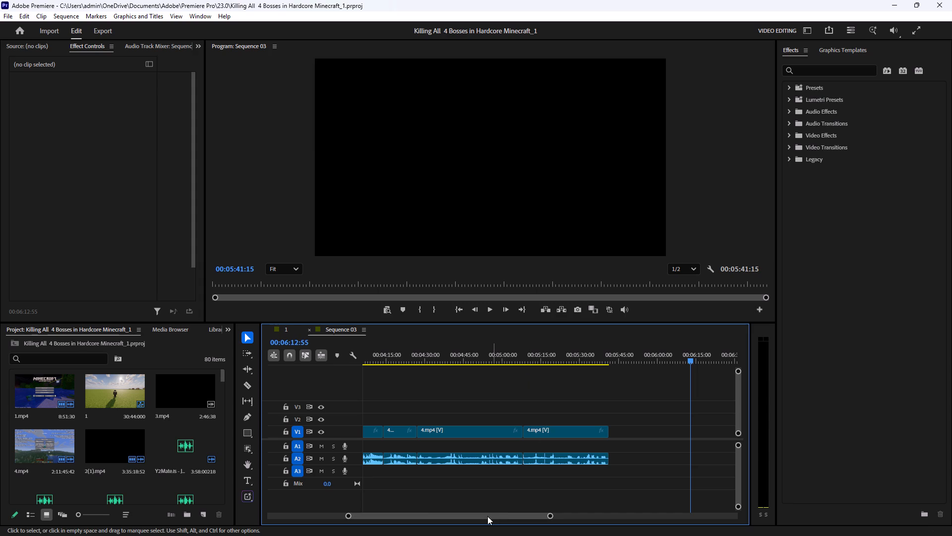
Go back to the start of Sequence 03 at 00:00:00:00 to view its opening frame.
{"action": "left_click_drag", "start_coordinate": [487, 516], "coordinate": [347, 503]}
{"action": "left_click_drag", "start_coordinate": [507, 357], "coordinate": [323, 352]}
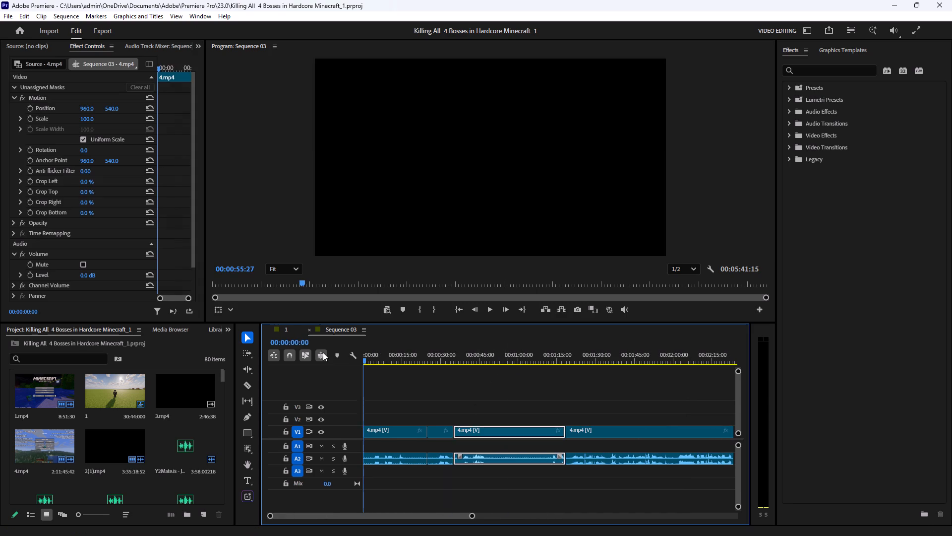
{"action": "left_click_drag", "start_coordinate": [323, 352], "coordinate": [356, 368]}
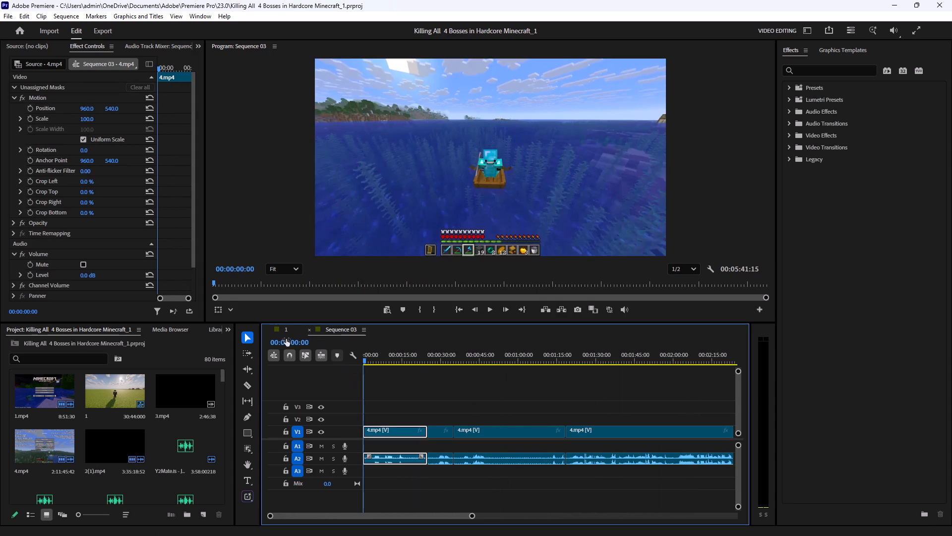
Switch to sequence 1 and play its final seconds from about 00:30:35, stopping at the end of the last clip.
{"action": "left_click", "coordinate": [286, 328]}
{"action": "left_click_drag", "start_coordinate": [422, 360], "coordinate": [418, 365]}
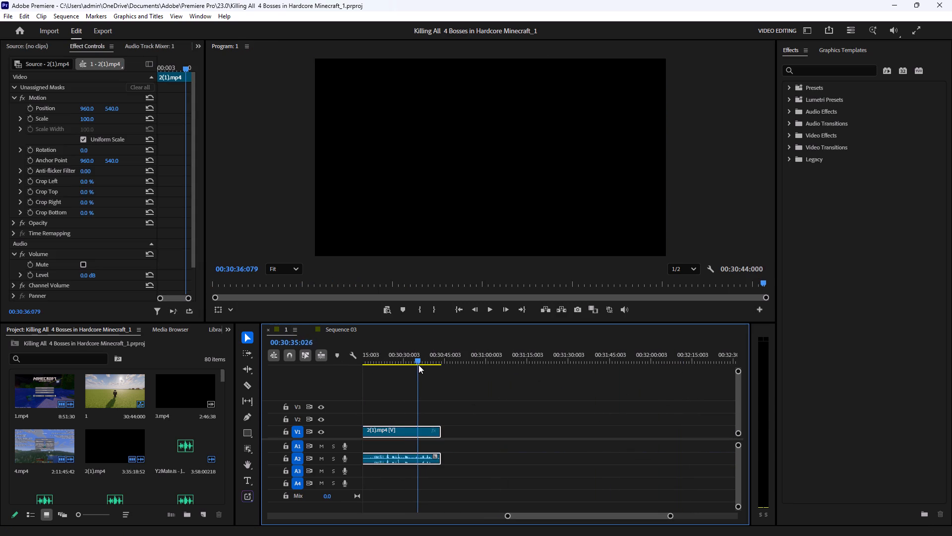
{"action": "left_click_drag", "start_coordinate": [418, 365], "coordinate": [419, 368]}
{"action": "left_click", "coordinate": [599, 428]}
{"action": "left_click", "coordinate": [489, 313]}
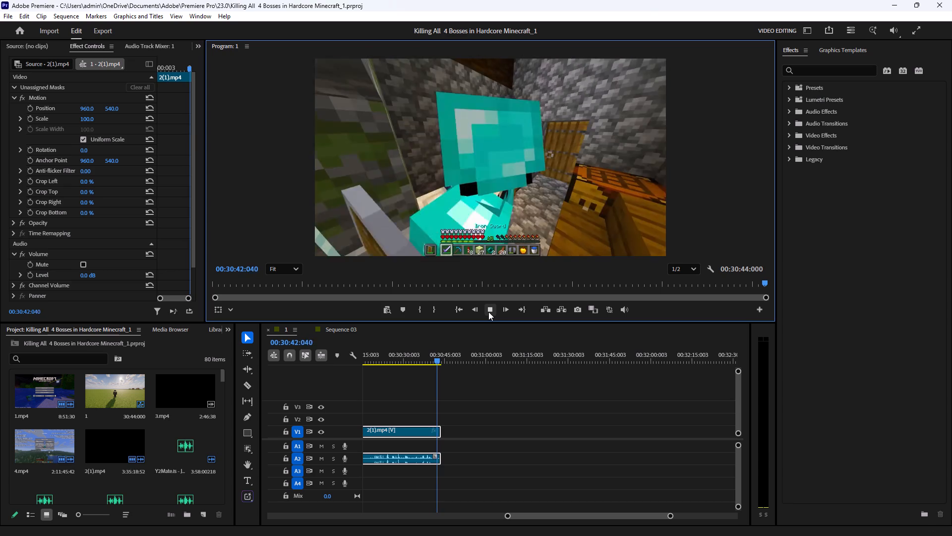
{"action": "left_click", "coordinate": [488, 312]}
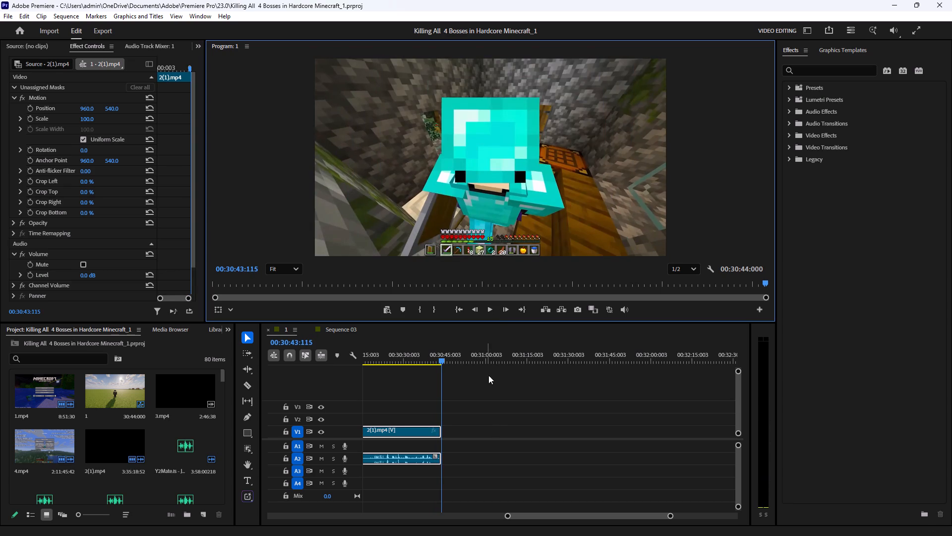
{"action": "left_click", "coordinate": [494, 427]}
Copy all the video and audio clips of Sequence 03 and paste them at the end of sequence 1.
{"action": "left_click", "coordinate": [342, 328]}
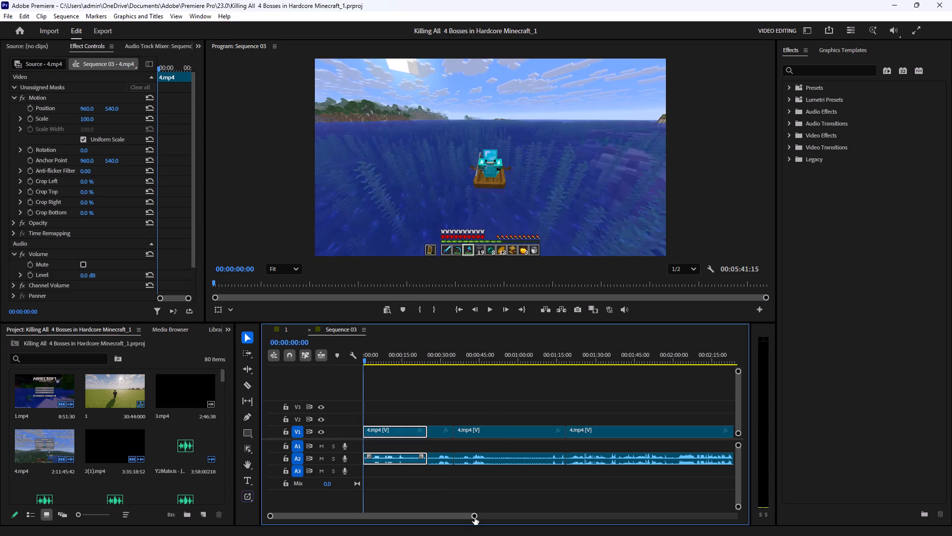
{"action": "left_click_drag", "start_coordinate": [475, 517], "coordinate": [644, 518]}
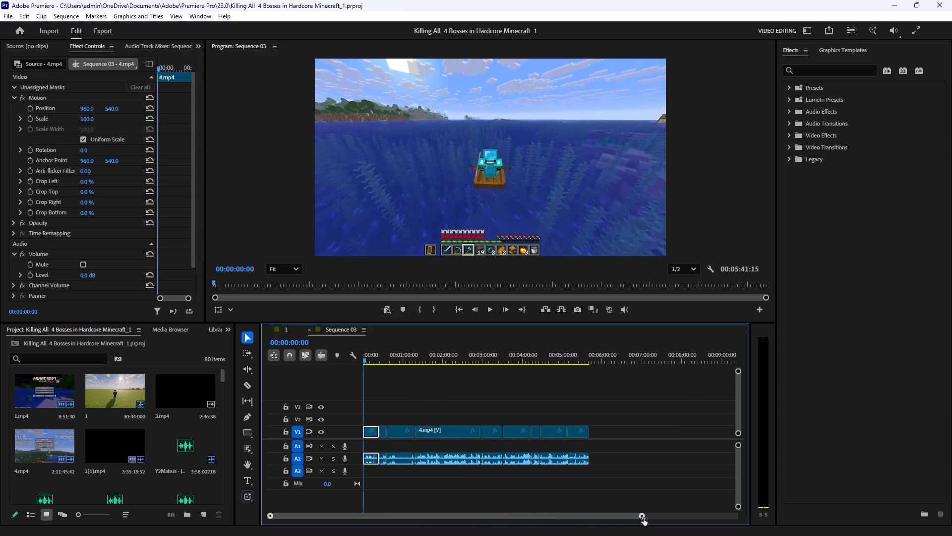
{"action": "left_click_drag", "start_coordinate": [644, 518], "coordinate": [644, 518]}
{"action": "left_click_drag", "start_coordinate": [657, 499], "coordinate": [321, 383]}
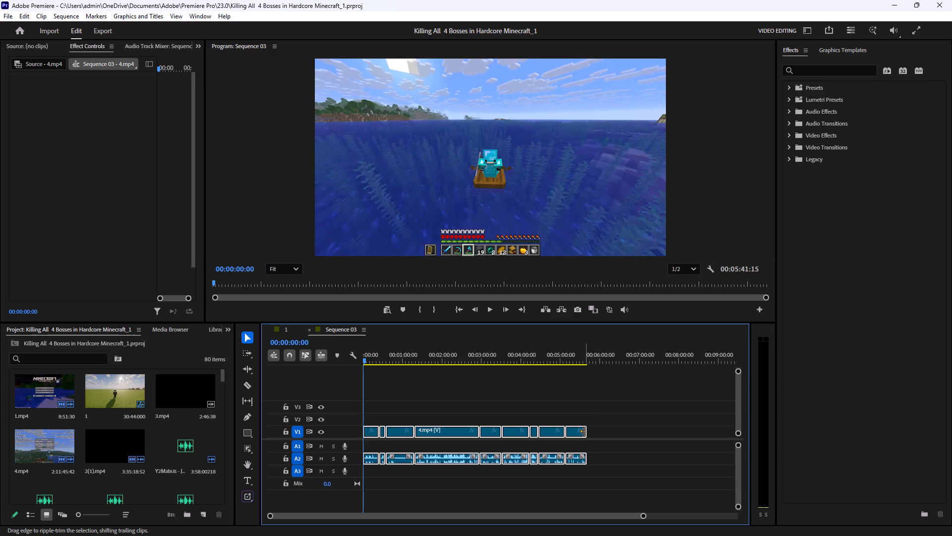
{"action": "key", "text": "ctrl+c"}
{"action": "left_click", "coordinate": [608, 391]}
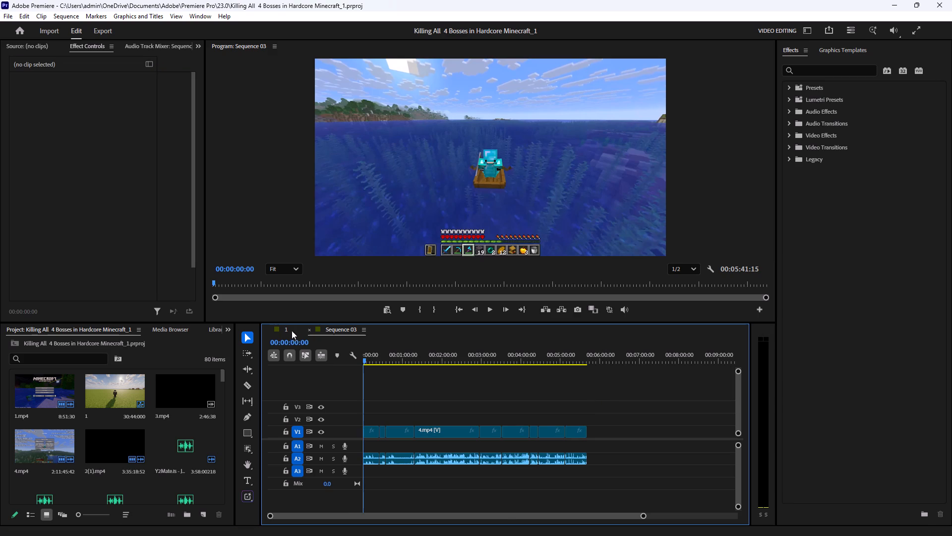
{"action": "left_click", "coordinate": [286, 331]}
{"action": "left_click", "coordinate": [543, 425]}
{"action": "key", "text": "ctrl+v"}
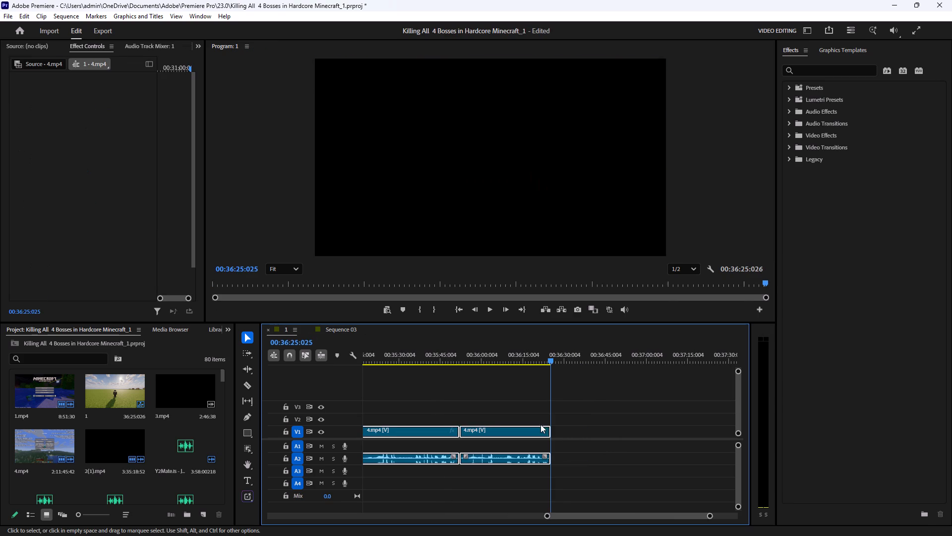
{"action": "left_click", "coordinate": [615, 413]}
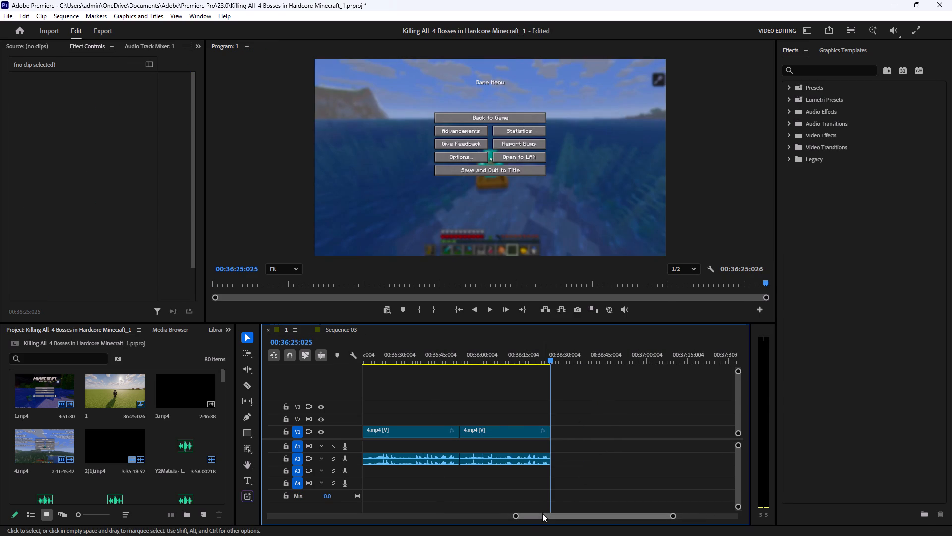
Review sequence 1 from about 00:29:55 across the join, then scrub through the pasted clips to about 00:35:59.
{"action": "left_click_drag", "start_coordinate": [542, 513], "coordinate": [523, 516]}
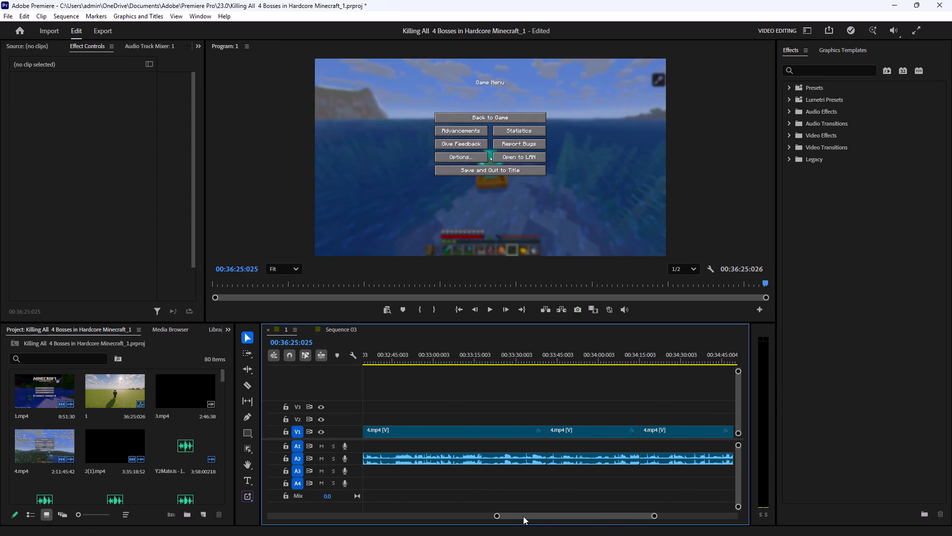
{"action": "left_click_drag", "start_coordinate": [523, 516], "coordinate": [502, 521]}
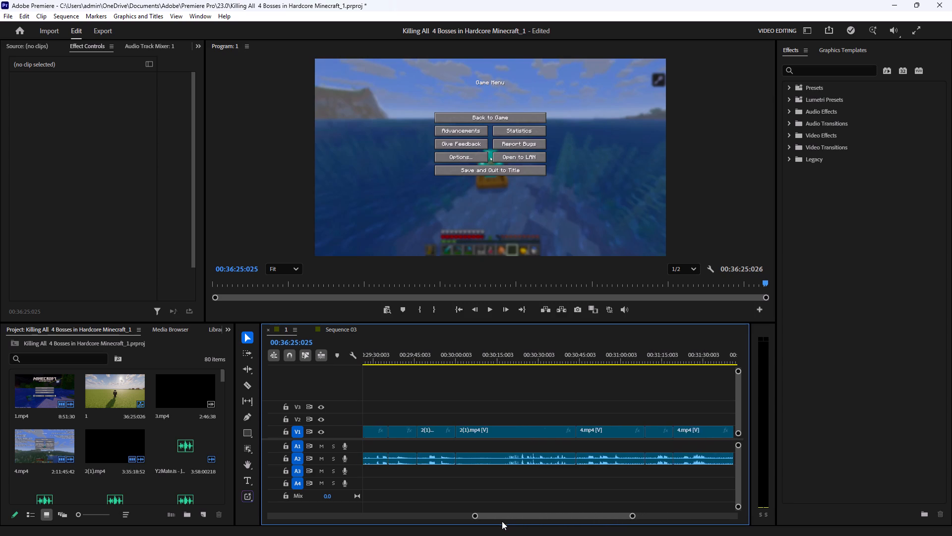
{"action": "left_click_drag", "start_coordinate": [502, 521], "coordinate": [498, 522]}
{"action": "left_click_drag", "start_coordinate": [538, 360], "coordinate": [537, 361]}
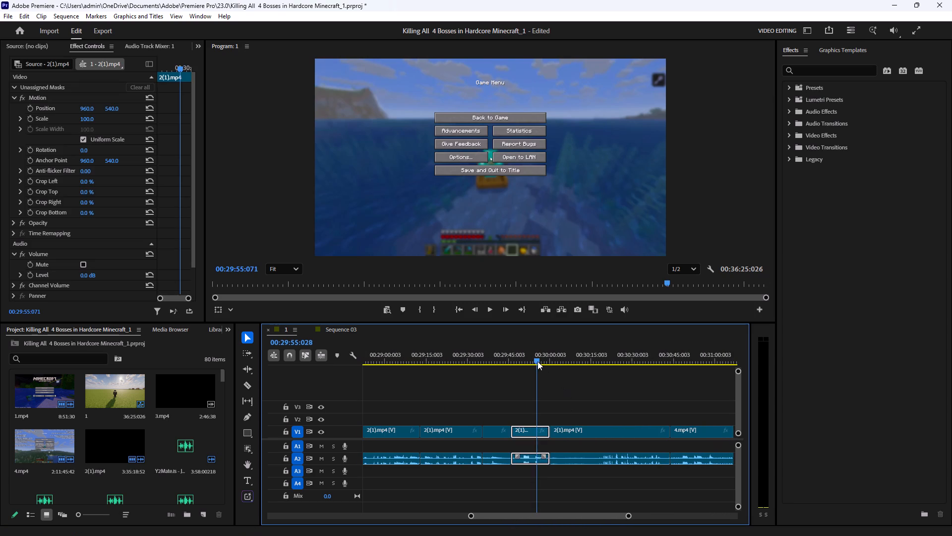
{"action": "left_click_drag", "start_coordinate": [537, 361], "coordinate": [537, 365]}
{"action": "left_click", "coordinate": [581, 376]}
{"action": "left_click", "coordinate": [492, 308]}
{"action": "left_click", "coordinate": [606, 389]}
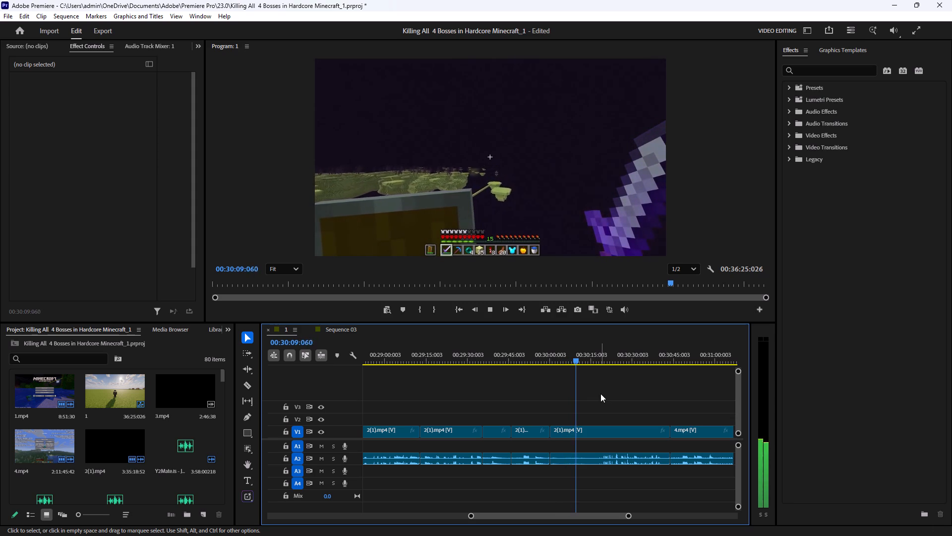
{"action": "left_click_drag", "start_coordinate": [647, 361], "coordinate": [647, 361]}
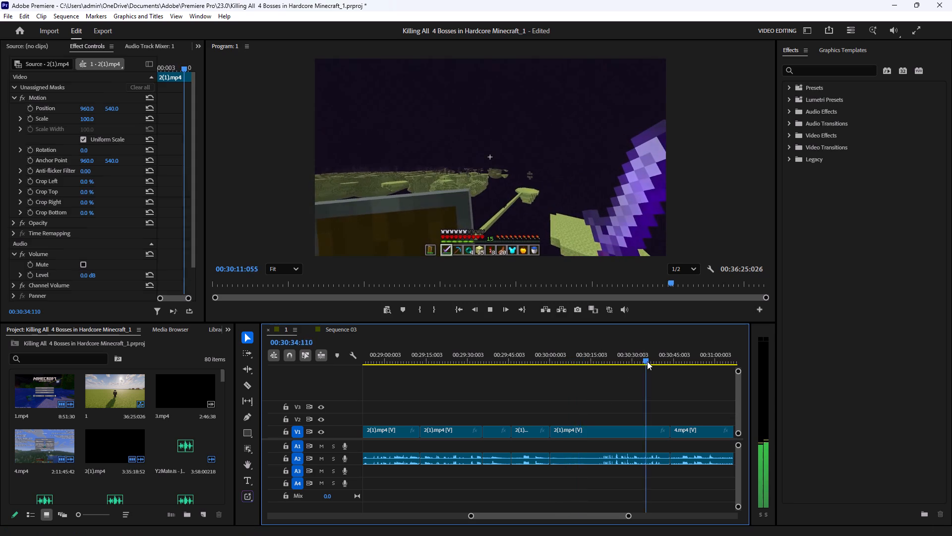
{"action": "left_click_drag", "start_coordinate": [647, 361], "coordinate": [746, 362]}
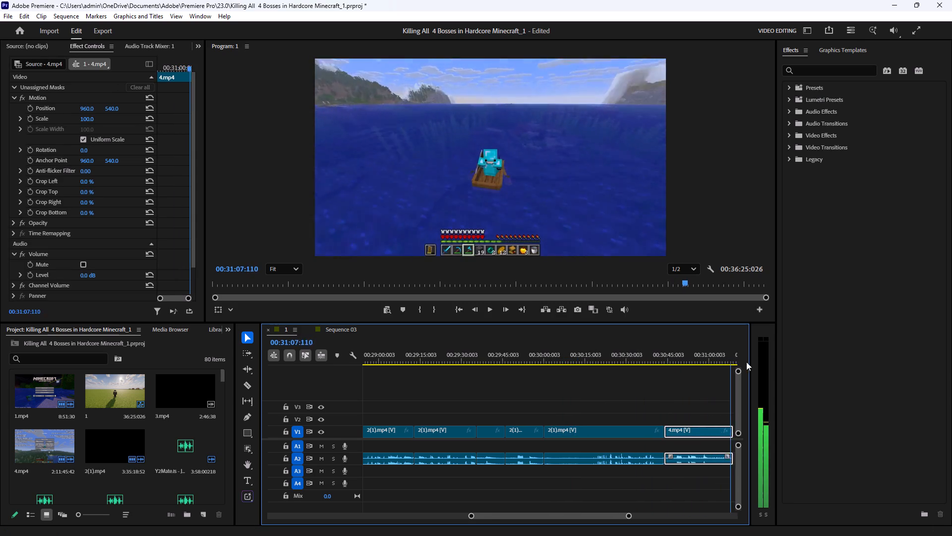
{"action": "left_click_drag", "start_coordinate": [746, 362], "coordinate": [724, 364]}
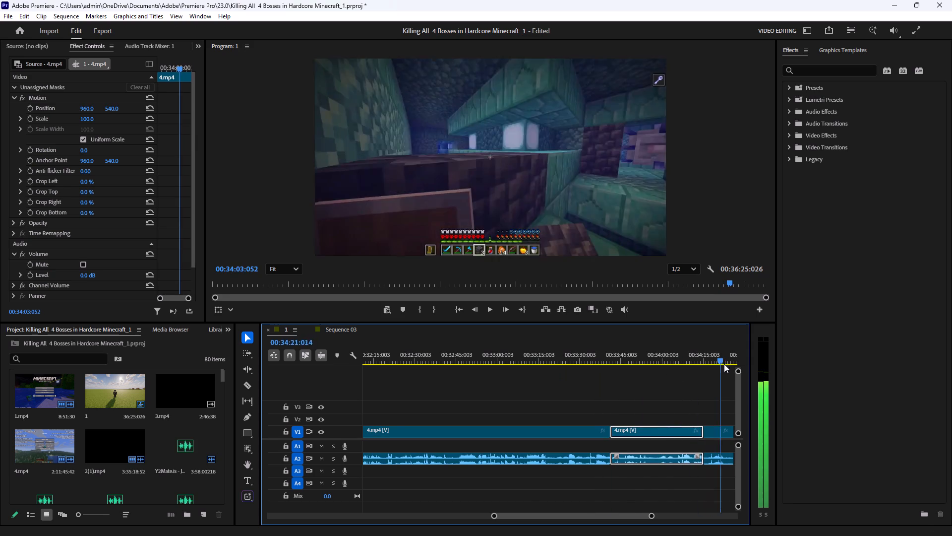
{"action": "left_click_drag", "start_coordinate": [724, 364], "coordinate": [544, 354]}
{"action": "left_click", "coordinate": [693, 404]}
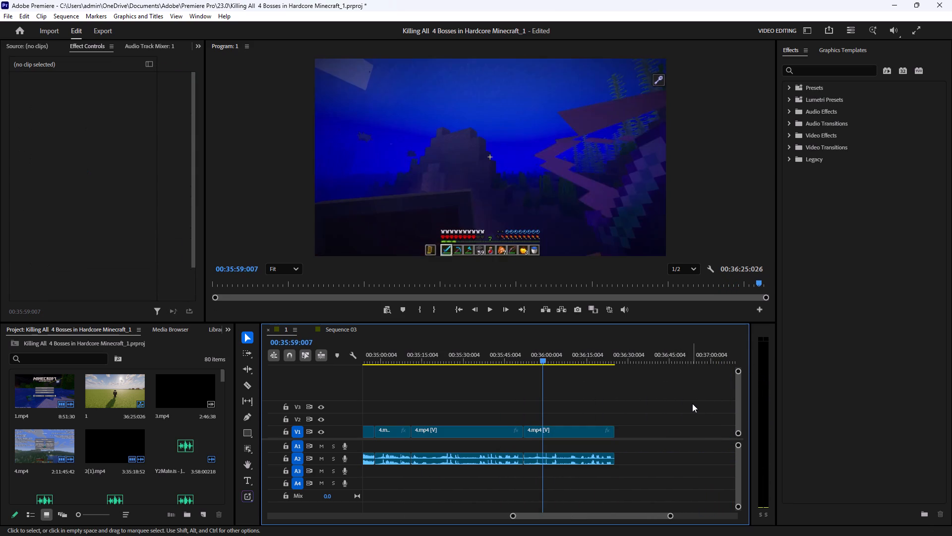
Save the project with the appended clips in sequence 1.
{"action": "key", "text": "ctrl+s"}
Delete all the video and audio clips from Sequence 03 so its timeline is empty.
{"action": "left_click", "coordinate": [334, 327]}
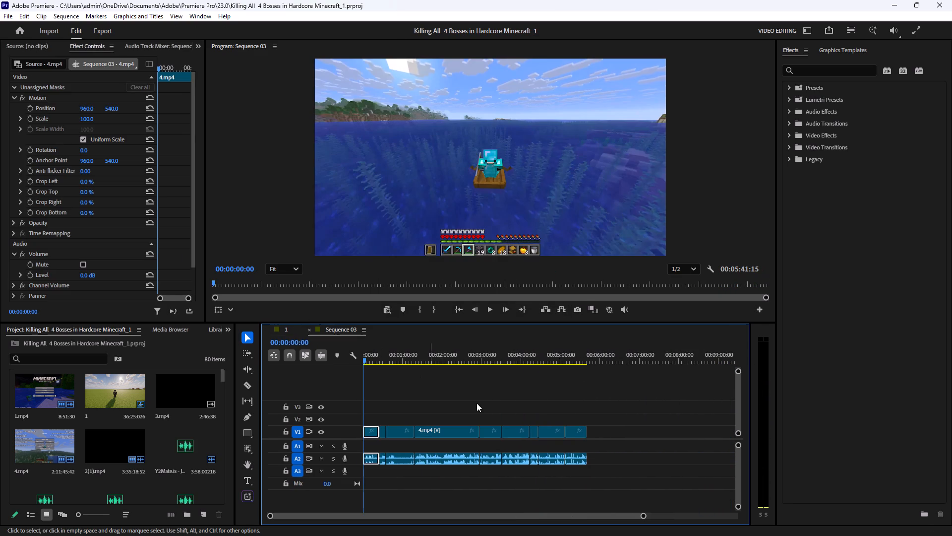
{"action": "left_click", "coordinate": [656, 439]}
{"action": "key", "text": "ctrl+a"}
{"action": "key", "text": "BackSpace"}
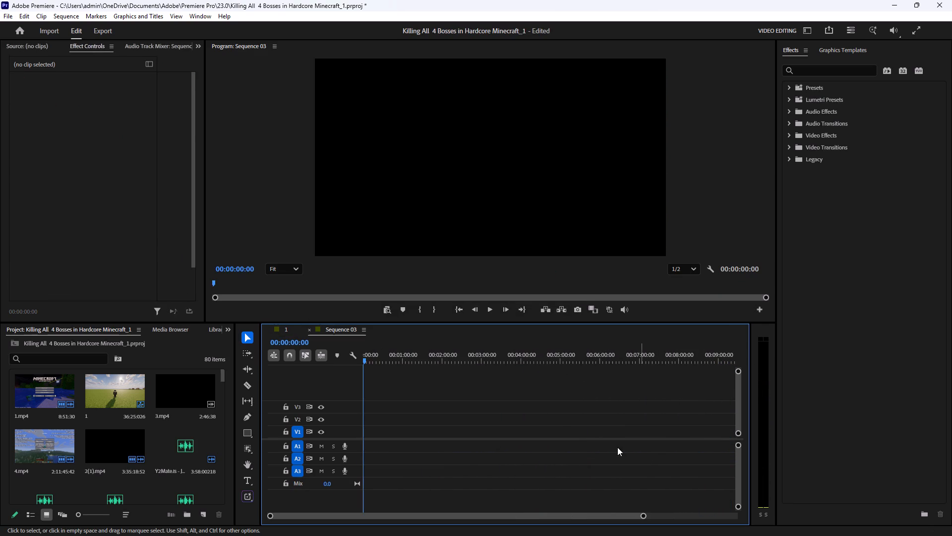
{"action": "left_click", "coordinate": [539, 414]}
Return to sequence 1 and save the project.
{"action": "left_click", "coordinate": [288, 328]}
{"action": "left_click", "coordinate": [660, 417]}
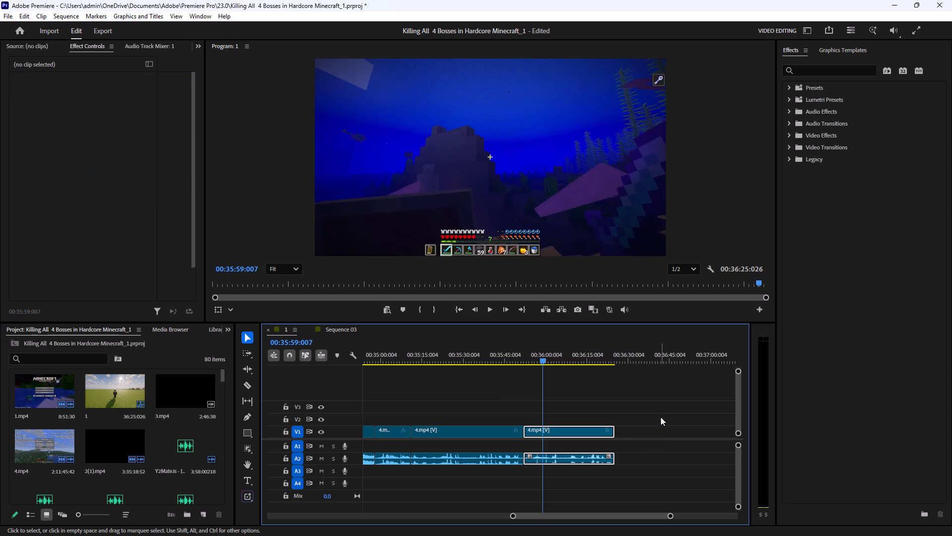
{"action": "key", "text": "ctrl+s"}
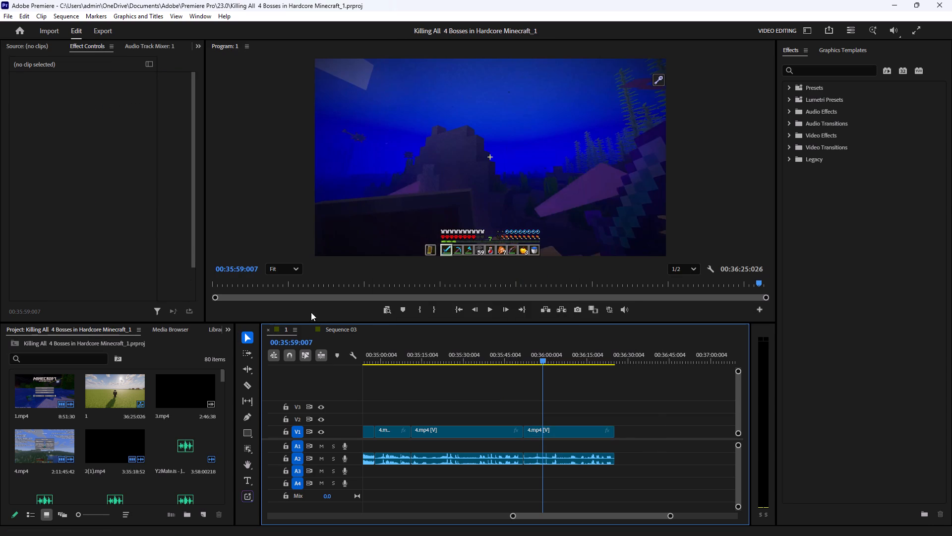
Find 5.mp4 among the project media and place it at the start of the empty Sequence 03.
{"action": "left_click", "coordinate": [337, 331]}
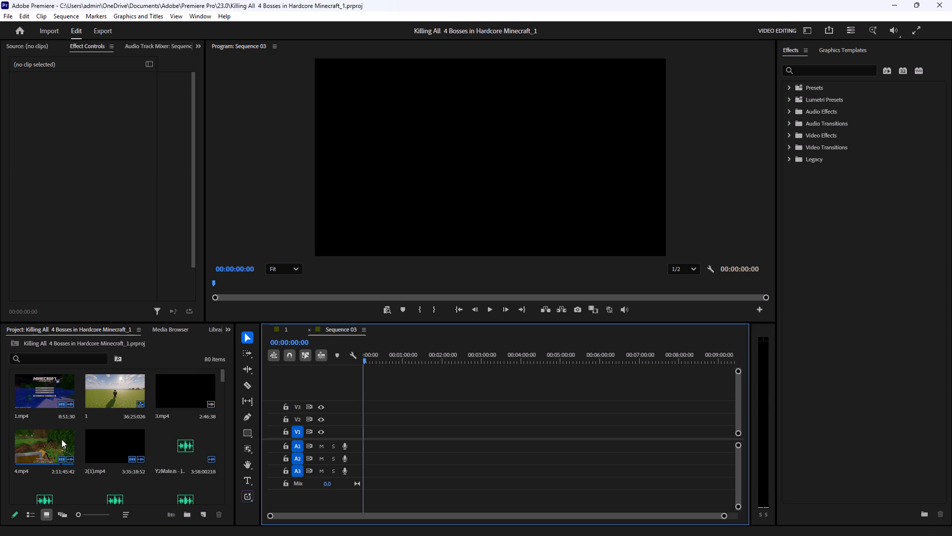
{"action": "scroll", "coordinate": [145, 436], "scroll_direction": "down", "scroll_amount": 1}
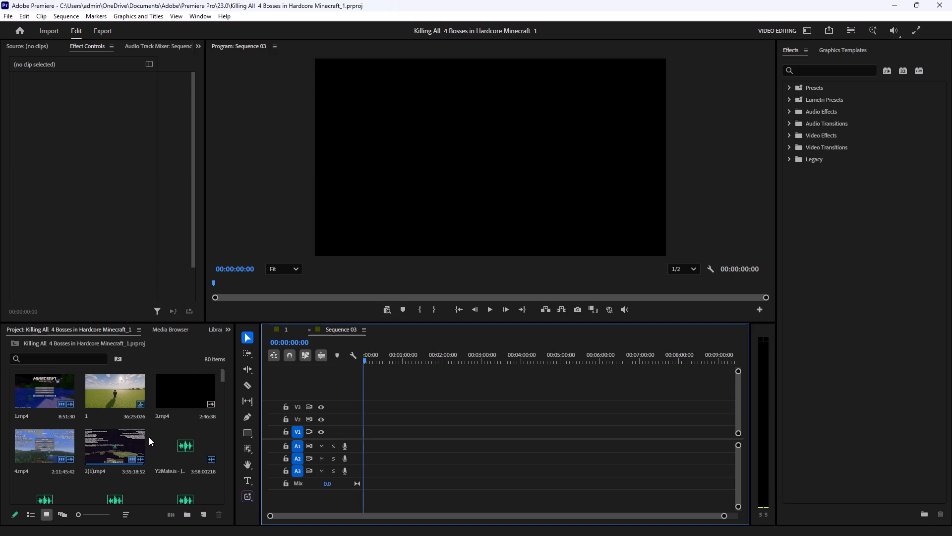
{"action": "scroll", "coordinate": [153, 436], "scroll_direction": "down", "scroll_amount": 1}
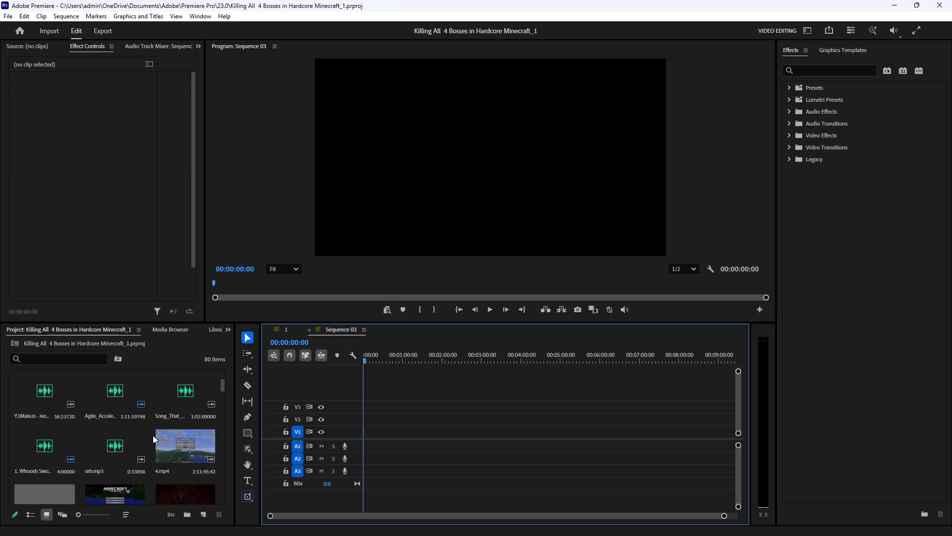
{"action": "scroll", "coordinate": [153, 435], "scroll_direction": "down", "scroll_amount": 1}
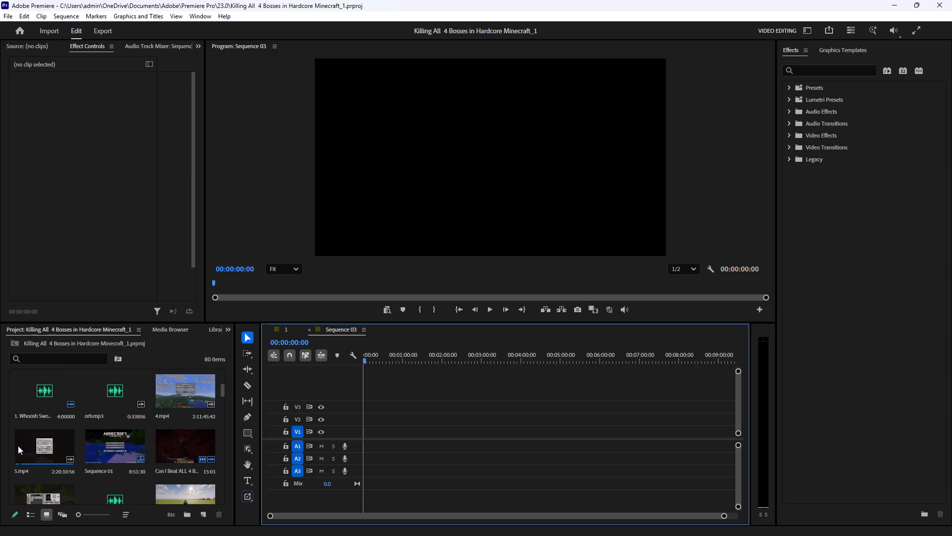
{"action": "left_click_drag", "start_coordinate": [30, 442], "coordinate": [107, 419]}
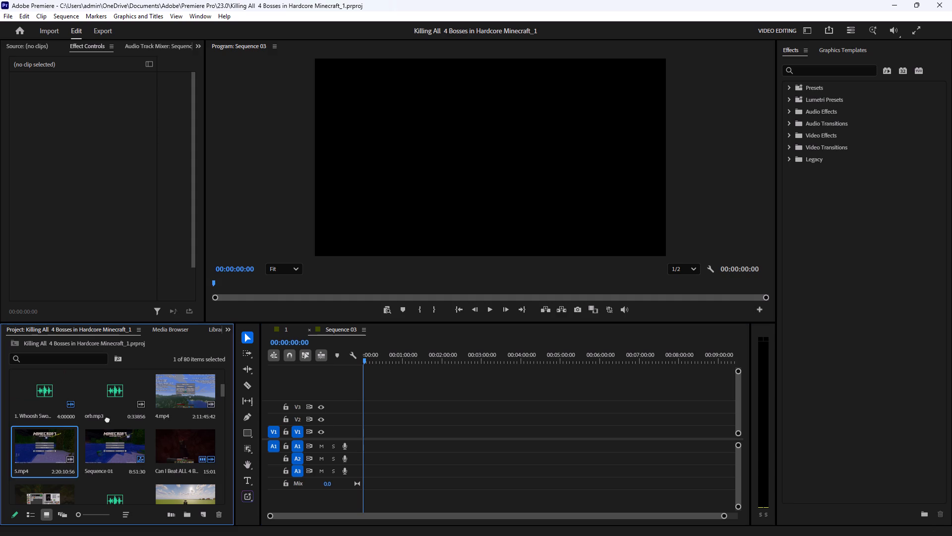
{"action": "left_click_drag", "start_coordinate": [107, 419], "coordinate": [359, 435]}
Move the audio of 5.mp4 to track A2, keeping its video on track V1.
{"action": "left_click_drag", "start_coordinate": [385, 430], "coordinate": [385, 418]}
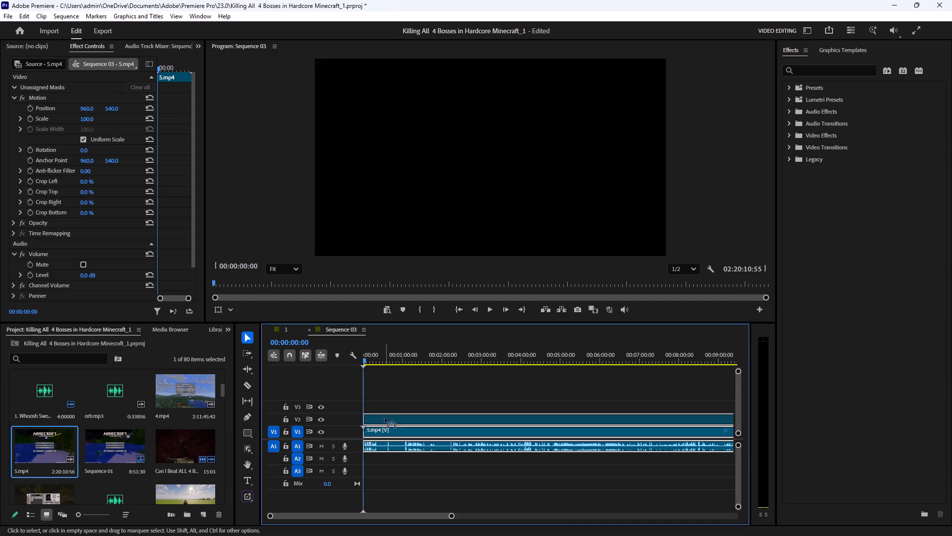
{"action": "left_click_drag", "start_coordinate": [385, 418], "coordinate": [384, 414]}
{"action": "left_click", "coordinate": [382, 482]}
{"action": "left_click_drag", "start_coordinate": [378, 419], "coordinate": [378, 420]}
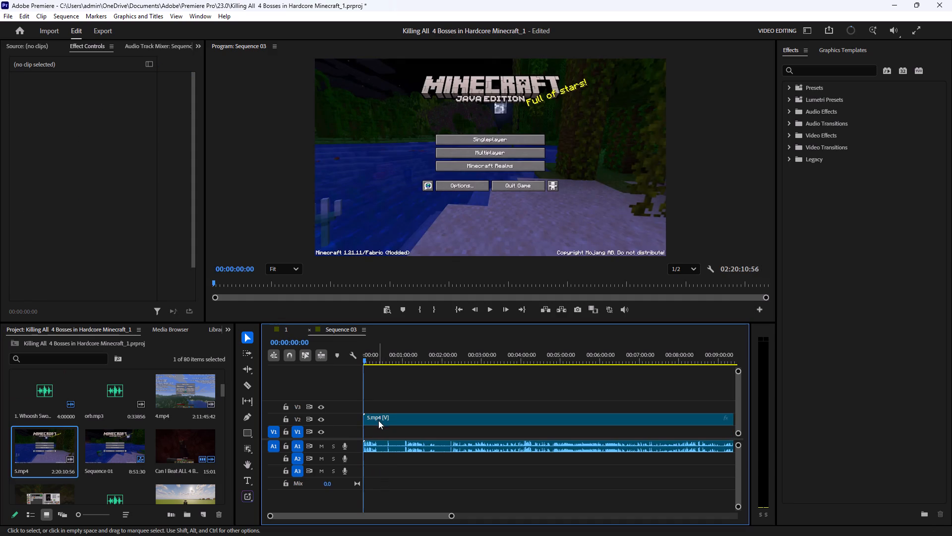
{"action": "left_click_drag", "start_coordinate": [378, 420], "coordinate": [376, 435]}
{"action": "left_click_drag", "start_coordinate": [382, 447], "coordinate": [381, 459]}
{"action": "left_click", "coordinate": [410, 489]}
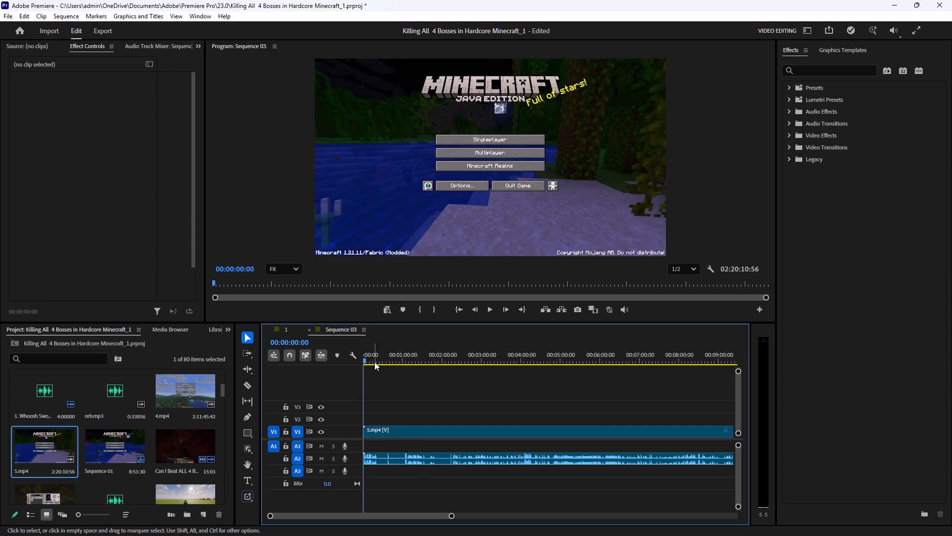
Preview 5.mp4 in Sequence 03 from the start, skipping to about 00:00:58 and 00:02:05, up to about 00:02:24.
{"action": "left_click", "coordinate": [485, 307]}
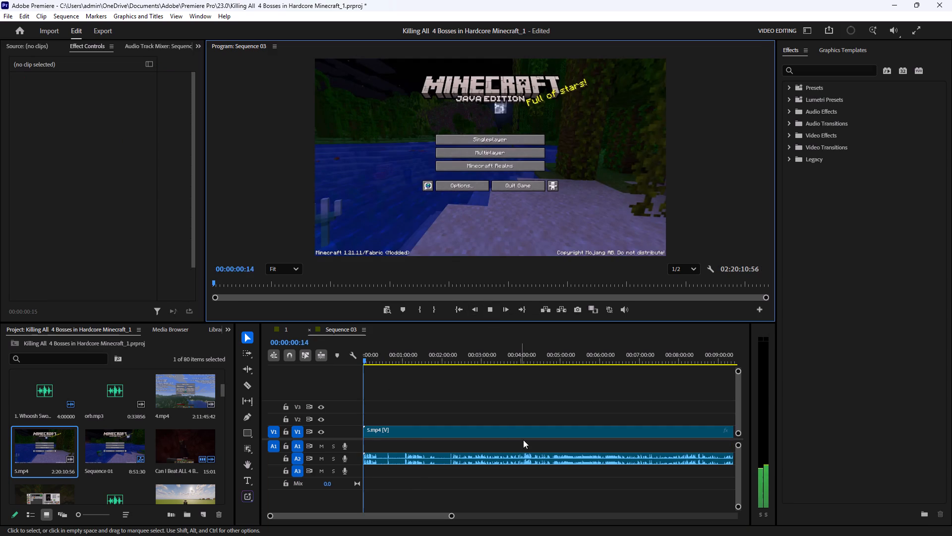
{"action": "left_click", "coordinate": [570, 388]}
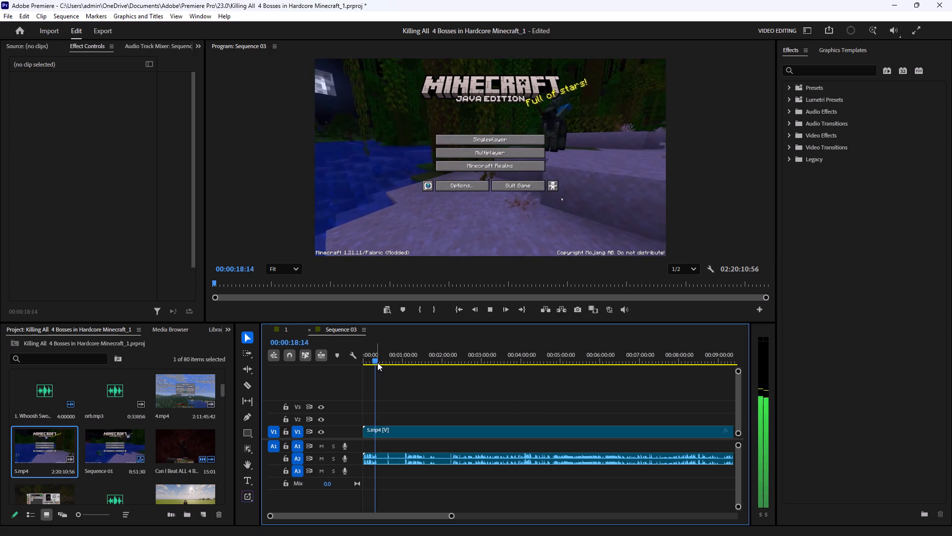
{"action": "left_click_drag", "start_coordinate": [377, 362], "coordinate": [404, 369]}
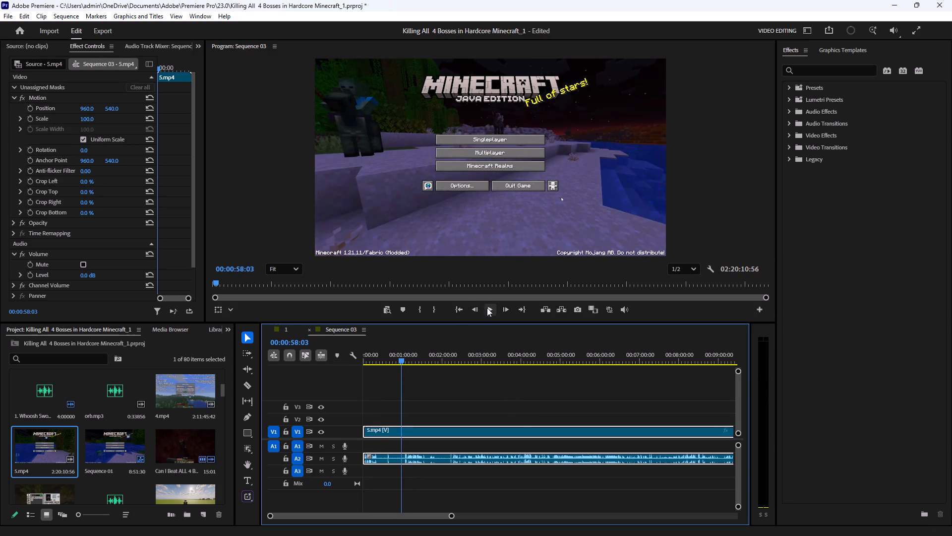
{"action": "left_click", "coordinate": [496, 314]}
{"action": "left_click", "coordinate": [528, 393]}
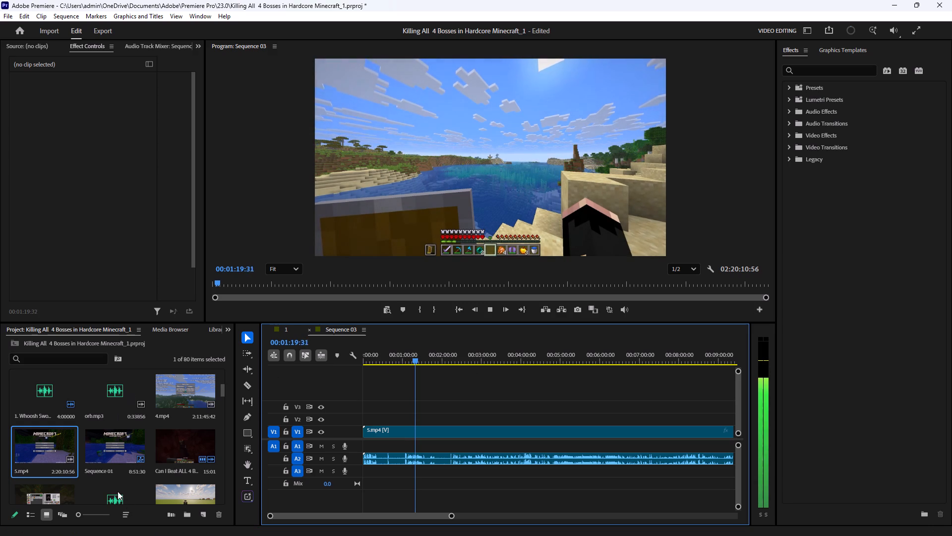
{"action": "left_click", "coordinate": [294, 328]}
{"action": "left_click", "coordinate": [339, 327]}
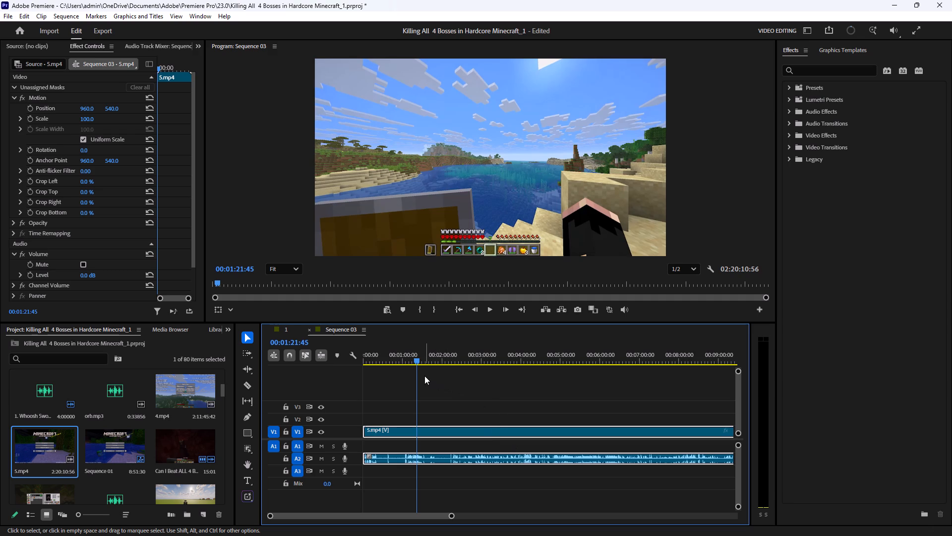
{"action": "left_click_drag", "start_coordinate": [417, 360], "coordinate": [447, 364]}
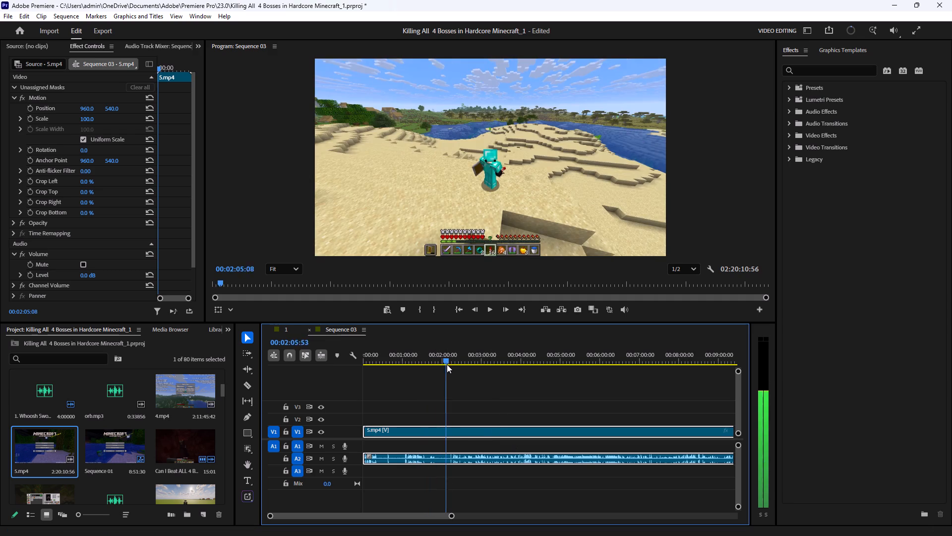
{"action": "left_click_drag", "start_coordinate": [447, 364], "coordinate": [449, 365]}
{"action": "left_click", "coordinate": [491, 304]}
{"action": "left_click", "coordinate": [529, 395]}
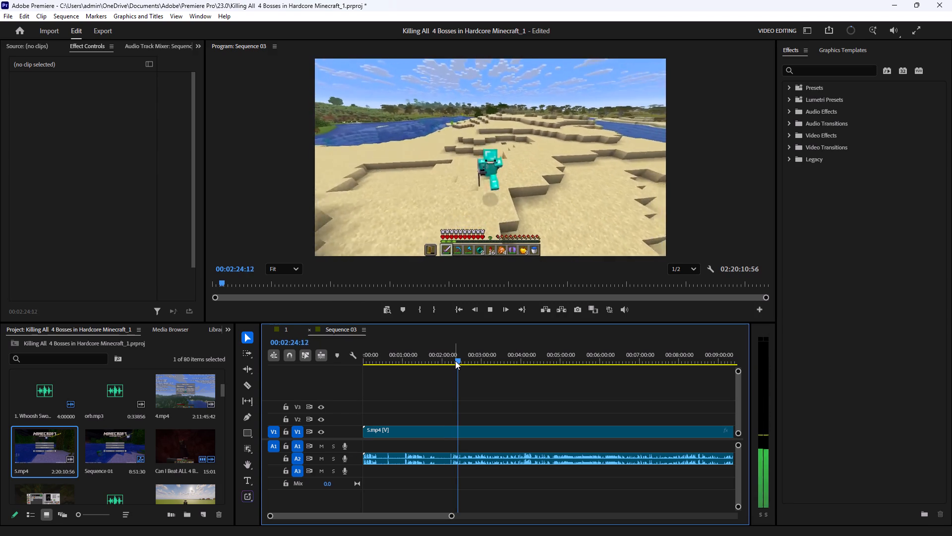
Replay Sequence 03 from 00:00:00:00 and stop at about 00:00:18:44.
{"action": "left_click_drag", "start_coordinate": [455, 361], "coordinate": [277, 378]}
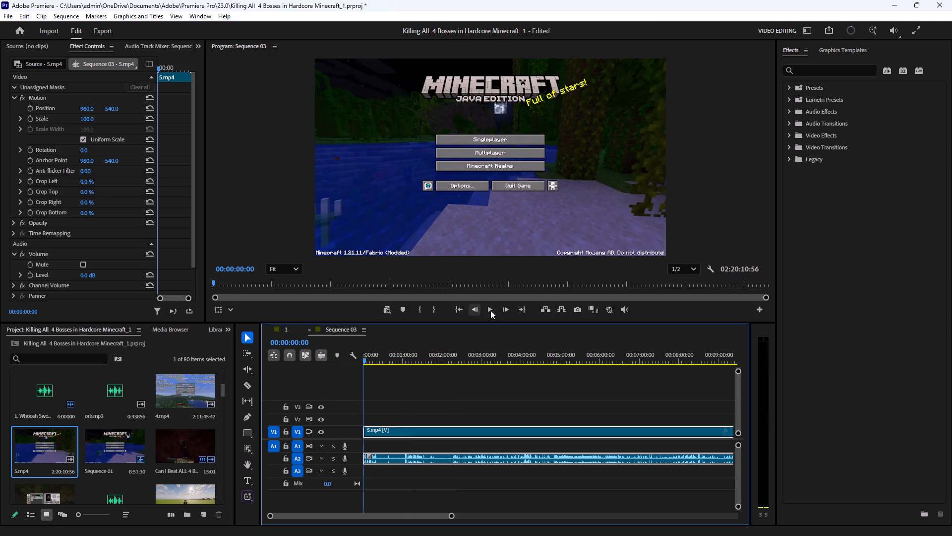
{"action": "left_click", "coordinate": [493, 309]}
{"action": "left_click", "coordinate": [516, 399]}
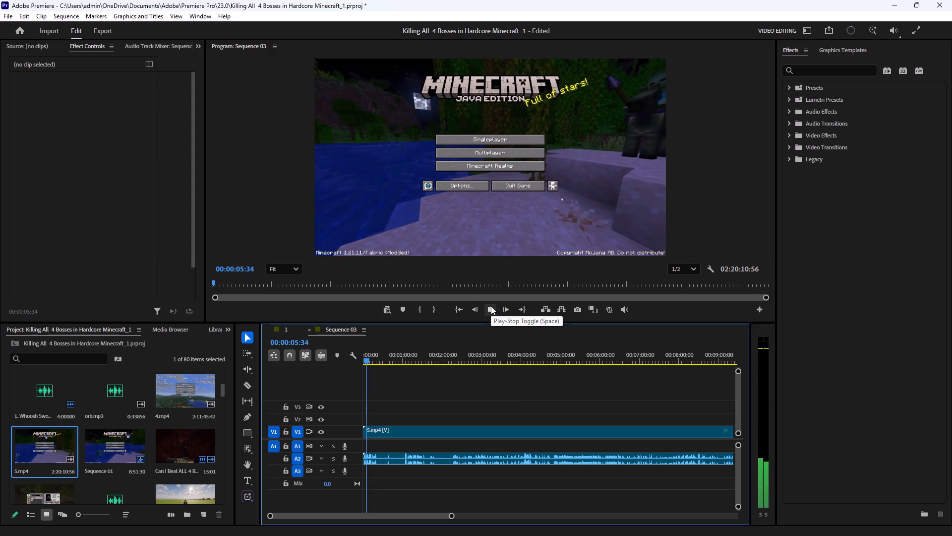
{"action": "left_click", "coordinate": [462, 395]}
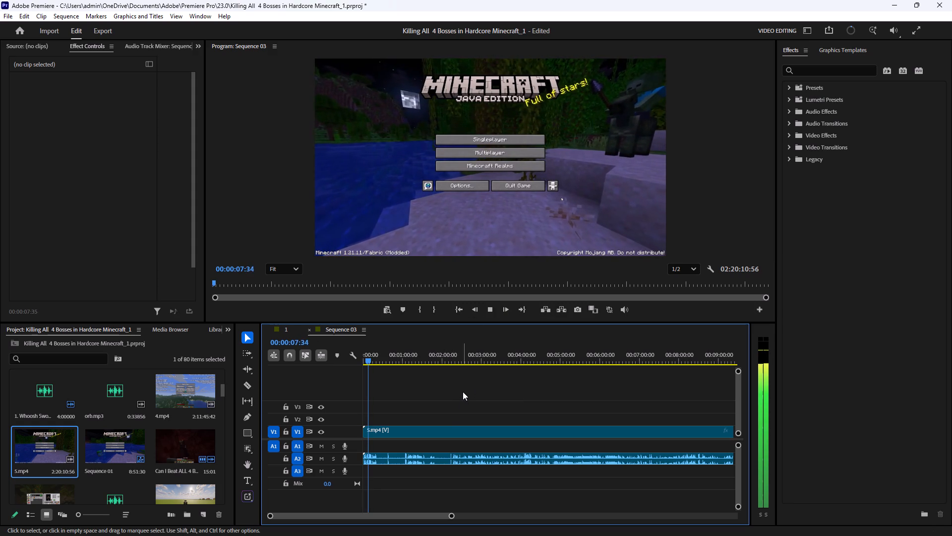
{"action": "left_click", "coordinate": [496, 387]}
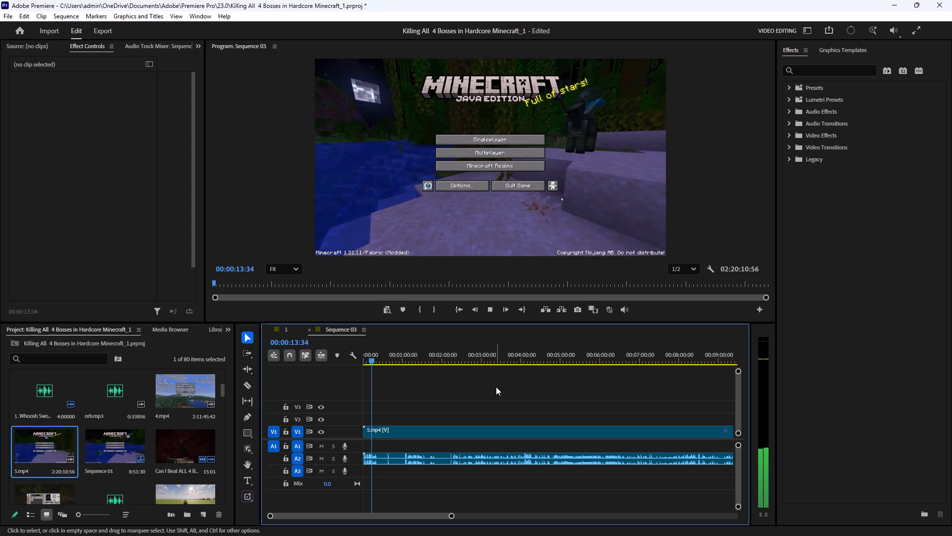
{"action": "left_click", "coordinate": [491, 307]}
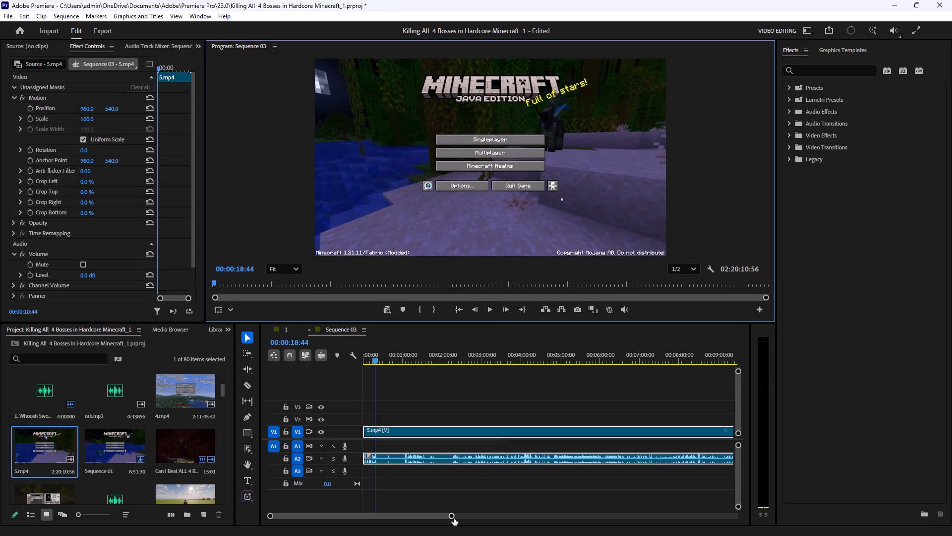
Locate the end of the opening speech in 5.mp4 and split the clip at 00:00:14:04.
{"action": "left_click_drag", "start_coordinate": [454, 518], "coordinate": [393, 520]}
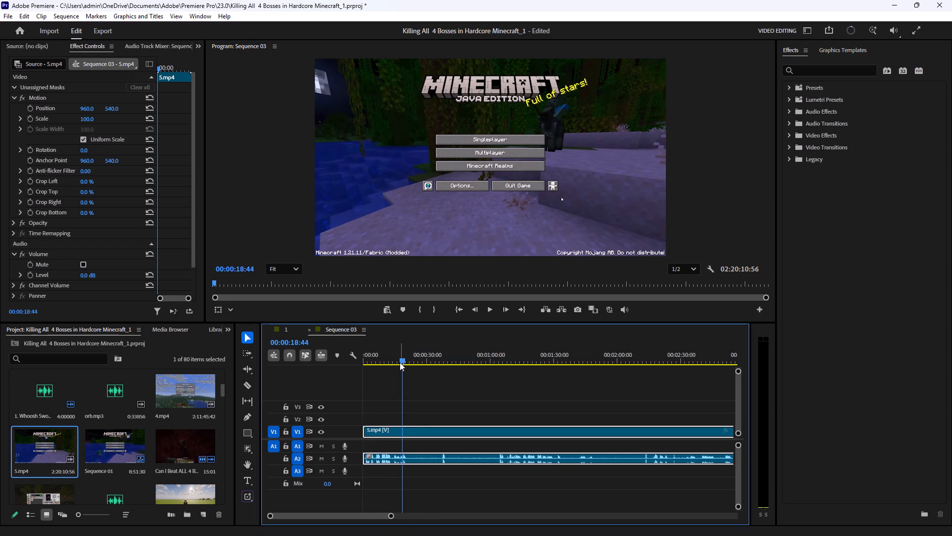
{"action": "left_click_drag", "start_coordinate": [402, 360], "coordinate": [390, 381]}
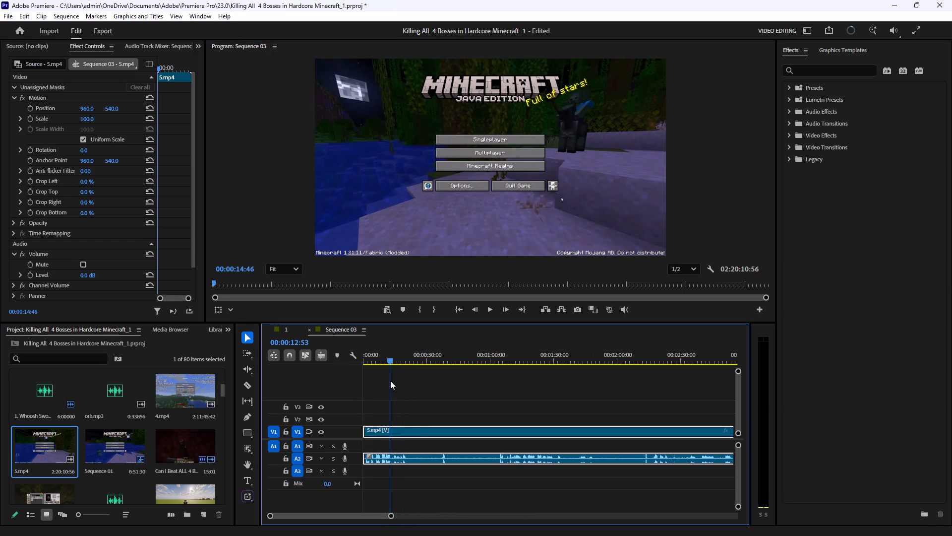
{"action": "left_click_drag", "start_coordinate": [390, 381], "coordinate": [392, 381]}
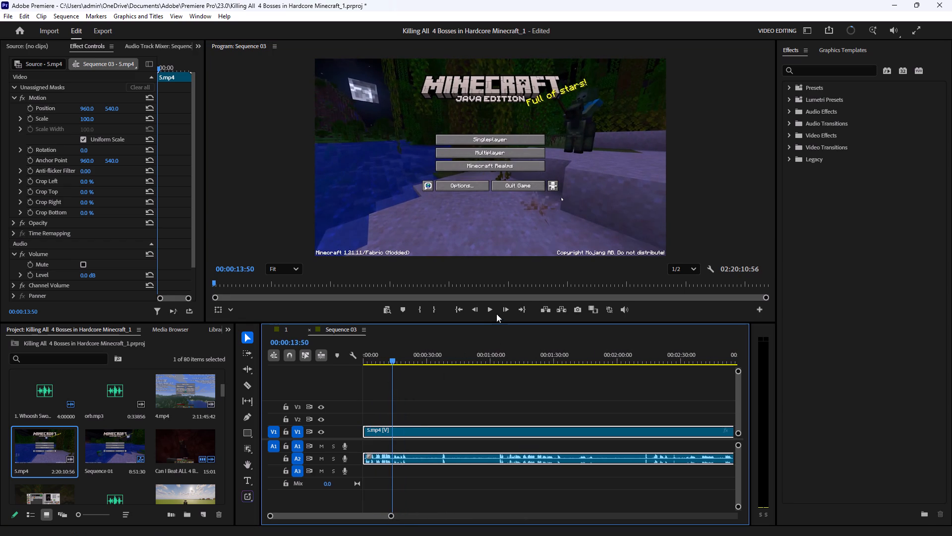
{"action": "left_click", "coordinate": [487, 311]}
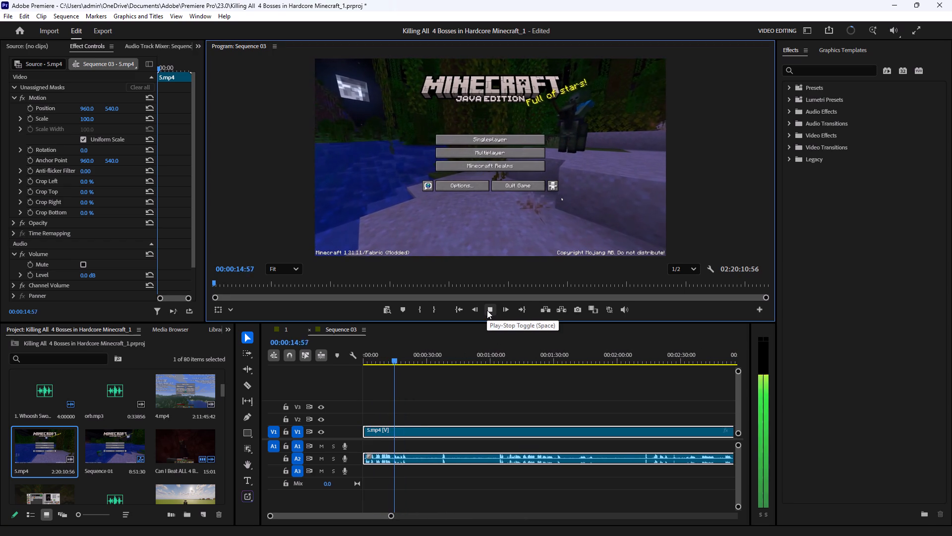
{"action": "left_click", "coordinate": [487, 310]}
{"action": "left_click_drag", "start_coordinate": [396, 360], "coordinate": [392, 372]}
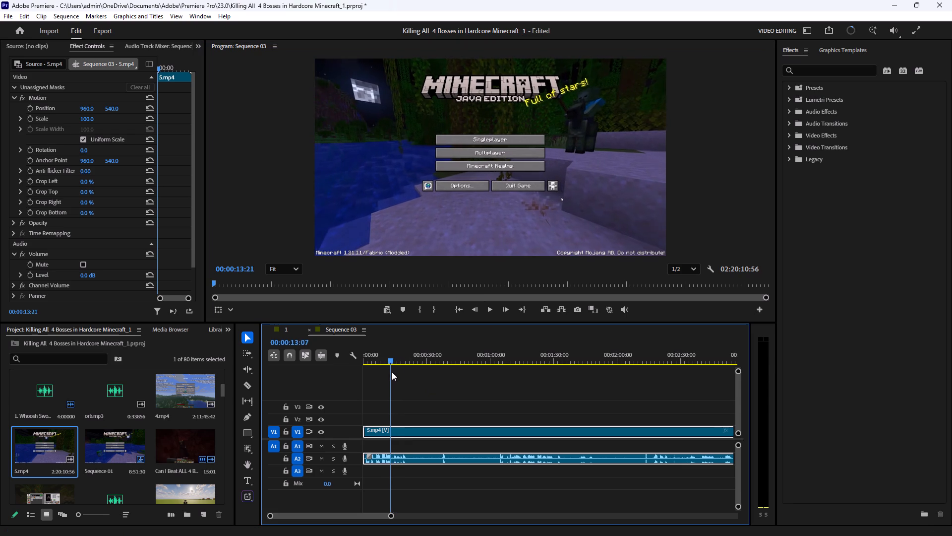
{"action": "left_click_drag", "start_coordinate": [392, 372], "coordinate": [392, 380]}
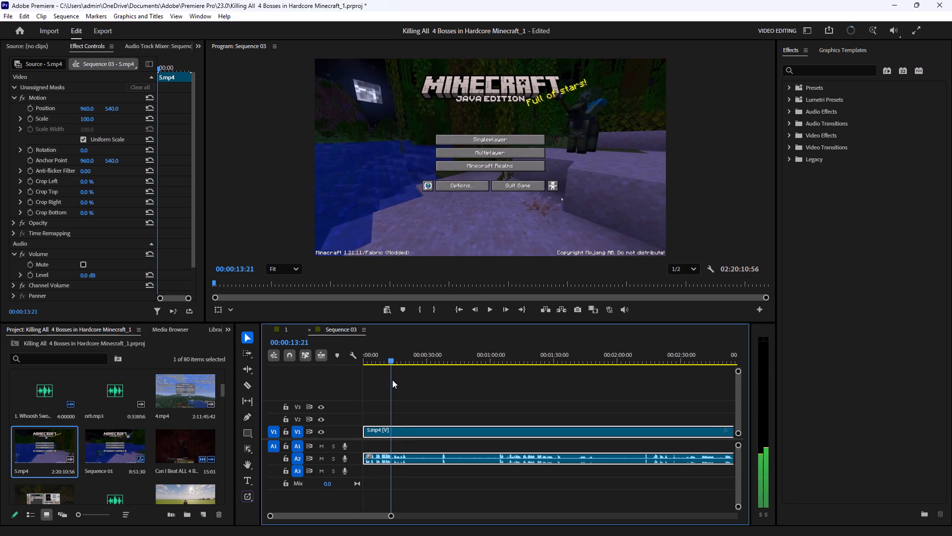
{"action": "left_click_drag", "start_coordinate": [392, 380], "coordinate": [394, 387]}
{"action": "key", "text": "c"}
{"action": "left_click", "coordinate": [393, 427]}
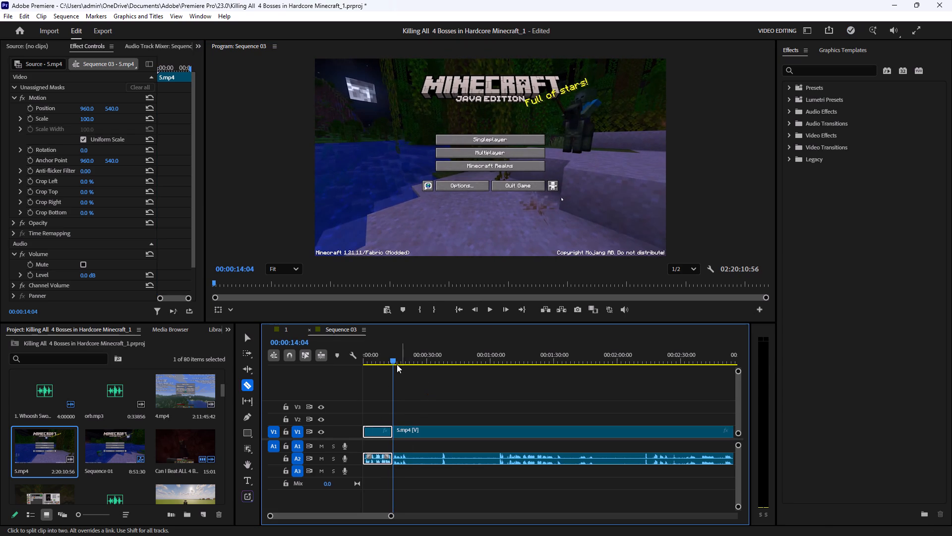
Split 5.mp4 again at 00:01:03:02, just before the audio picks up again.
{"action": "left_click_drag", "start_coordinate": [397, 360], "coordinate": [491, 365]}
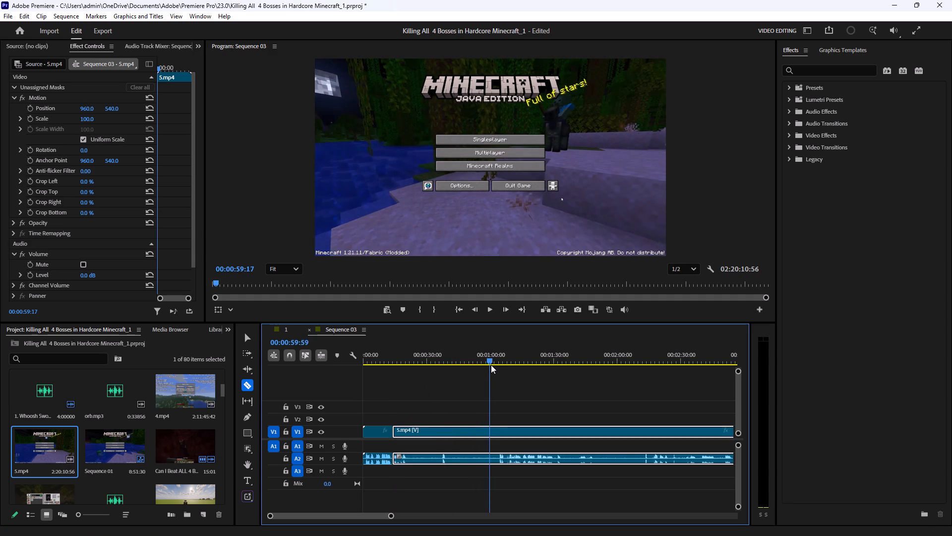
{"action": "left_click_drag", "start_coordinate": [491, 365], "coordinate": [497, 365]}
{"action": "left_click", "coordinate": [497, 427]}
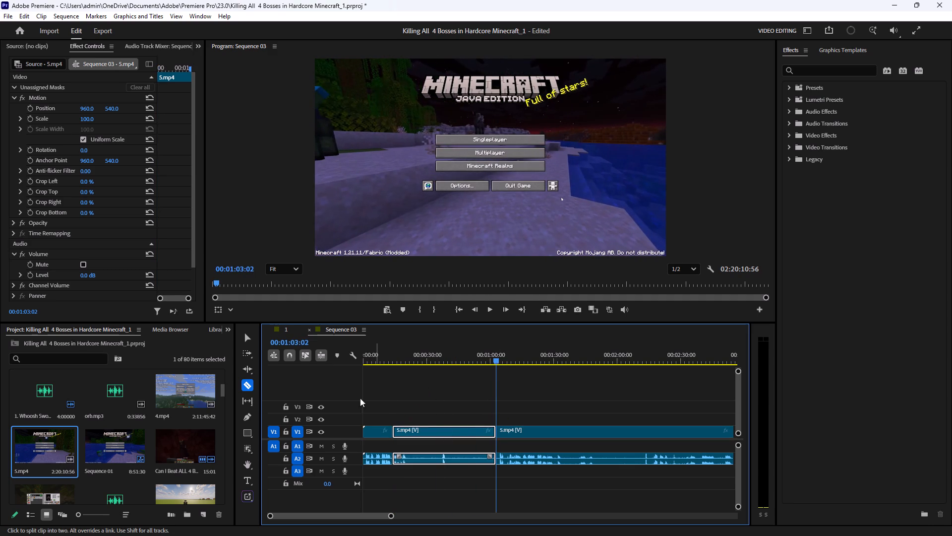
Delete the silent 5.mp4 segment between 00:00:14:04 and 00:01:03:02 and close the gap it leaves.
{"action": "left_click", "coordinate": [253, 339]}
{"action": "left_click", "coordinate": [252, 339]}
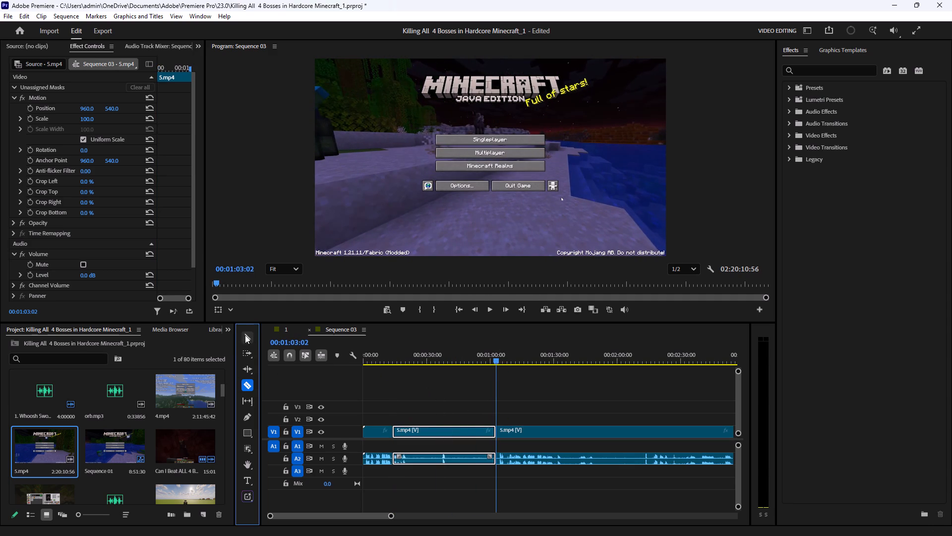
{"action": "left_click", "coordinate": [246, 338]}
{"action": "left_click_drag", "start_coordinate": [456, 401], "coordinate": [444, 487]}
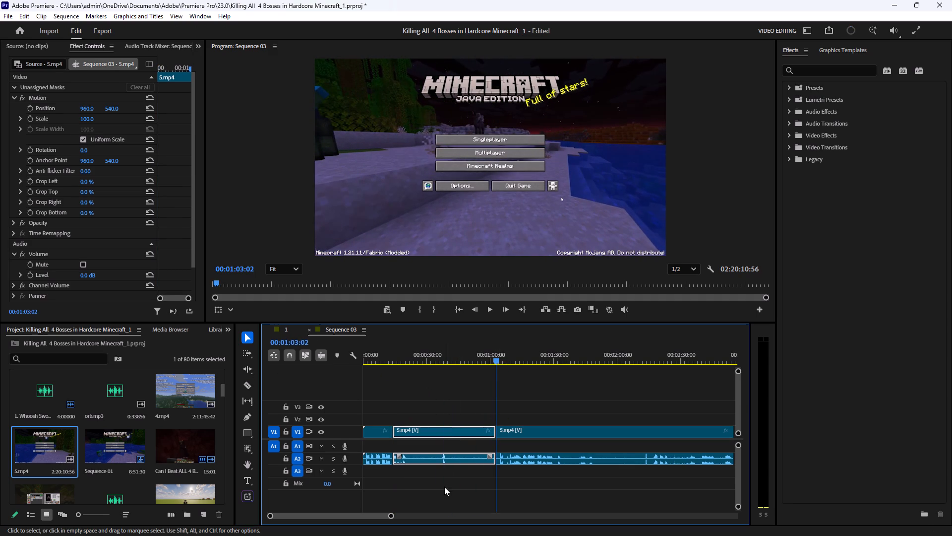
{"action": "key", "text": "BackSpace"}
{"action": "left_click", "coordinate": [443, 440]}
{"action": "left_click", "coordinate": [451, 430]}
{"action": "key", "text": "BackSpace"}
Play across the new join from 00:00:10:19 to find the next speech, and split 5.mp4 at 00:00:18:37.
{"action": "left_click_drag", "start_coordinate": [396, 354], "coordinate": [396, 355]}
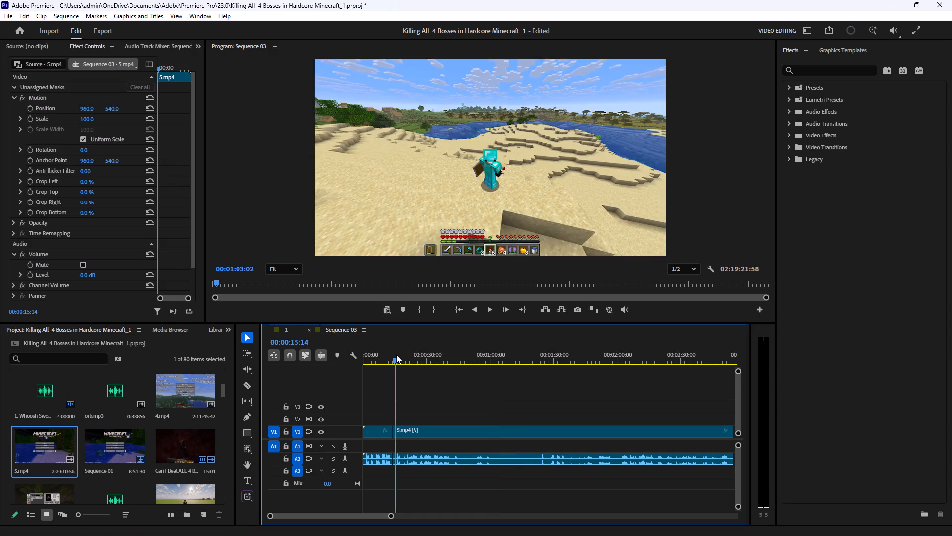
{"action": "left_click_drag", "start_coordinate": [396, 355], "coordinate": [386, 365]}
{"action": "left_click", "coordinate": [484, 310]}
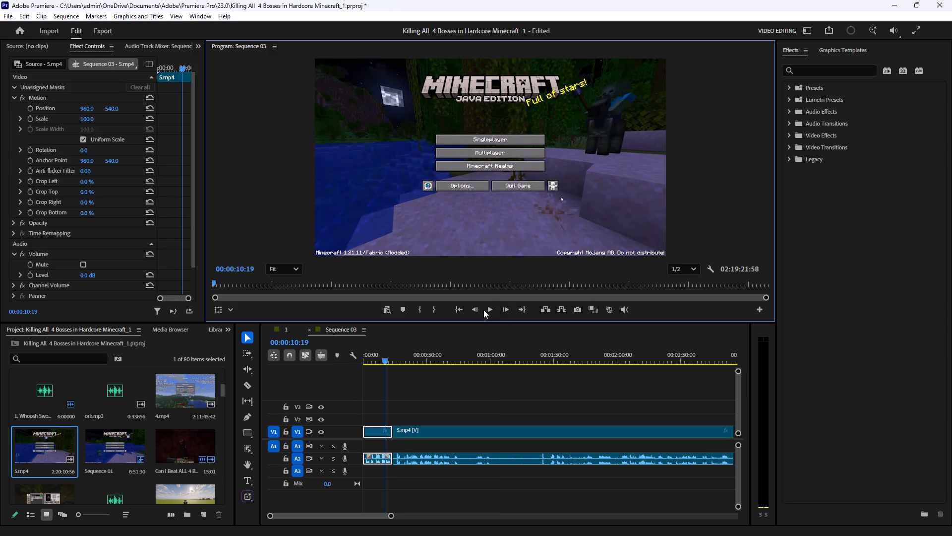
{"action": "left_click", "coordinate": [485, 310]}
{"action": "left_click", "coordinate": [513, 391]}
{"action": "left_click", "coordinate": [566, 394]}
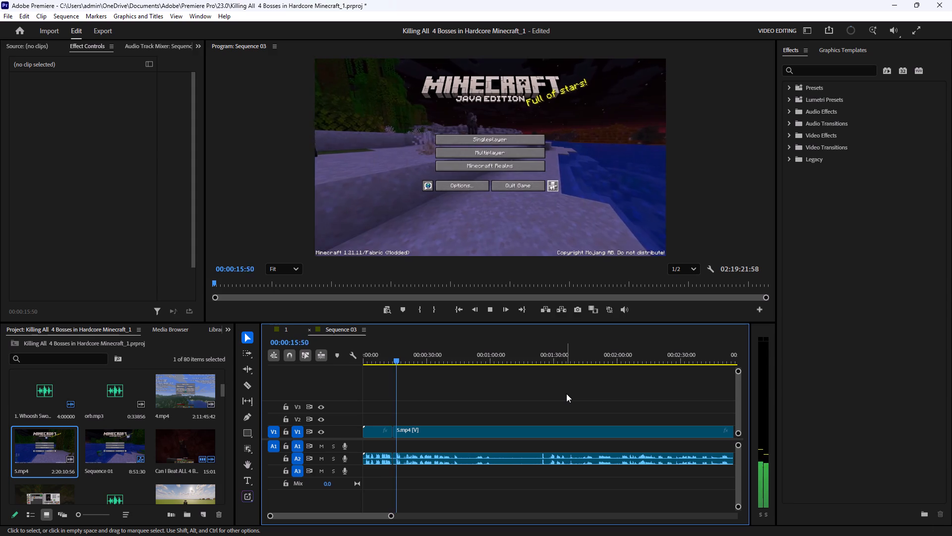
{"action": "left_click", "coordinate": [491, 307]}
{"action": "key", "text": "c"}
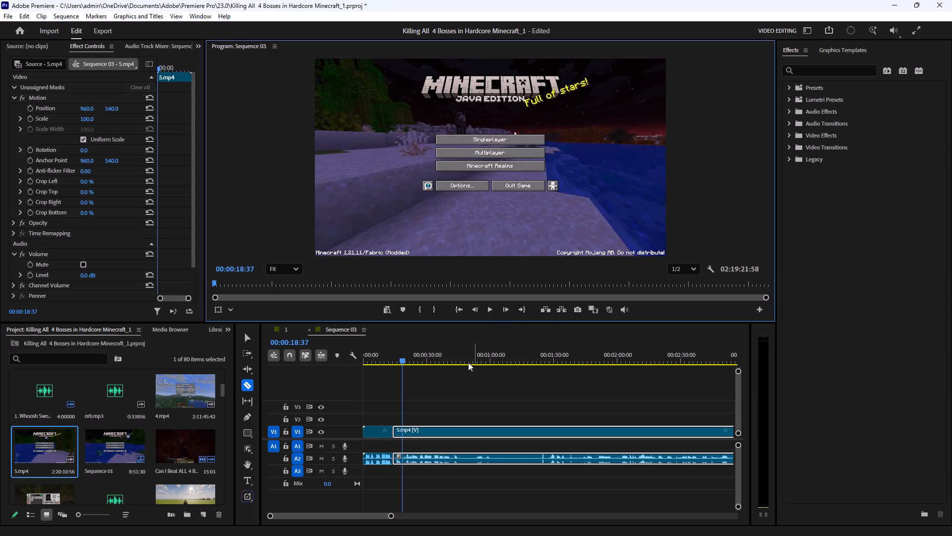
{"action": "left_click", "coordinate": [403, 427]}
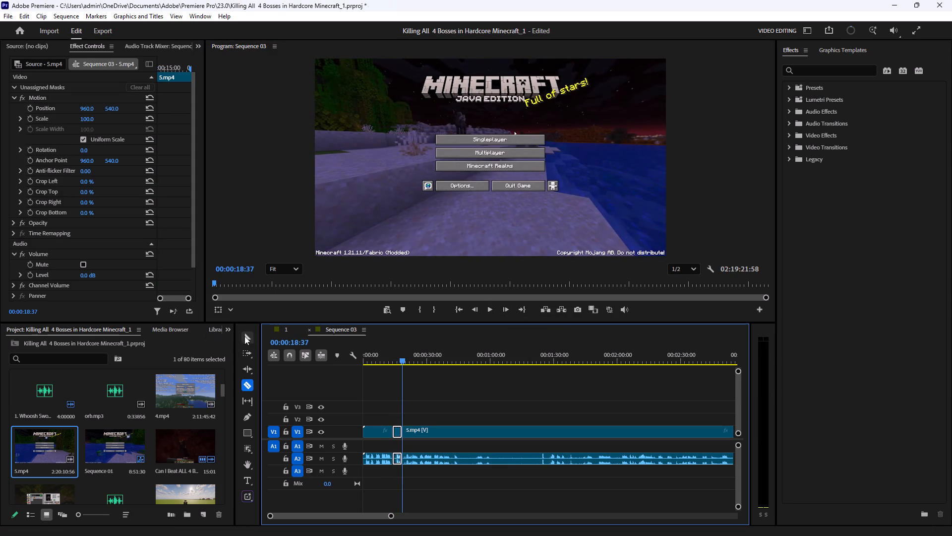
Delete the short 5.mp4 piece between 00:00:14:04 and 00:00:18:37 and close the gap it leaves.
{"action": "left_click", "coordinate": [244, 336]}
{"action": "left_click_drag", "start_coordinate": [394, 406], "coordinate": [396, 445]}
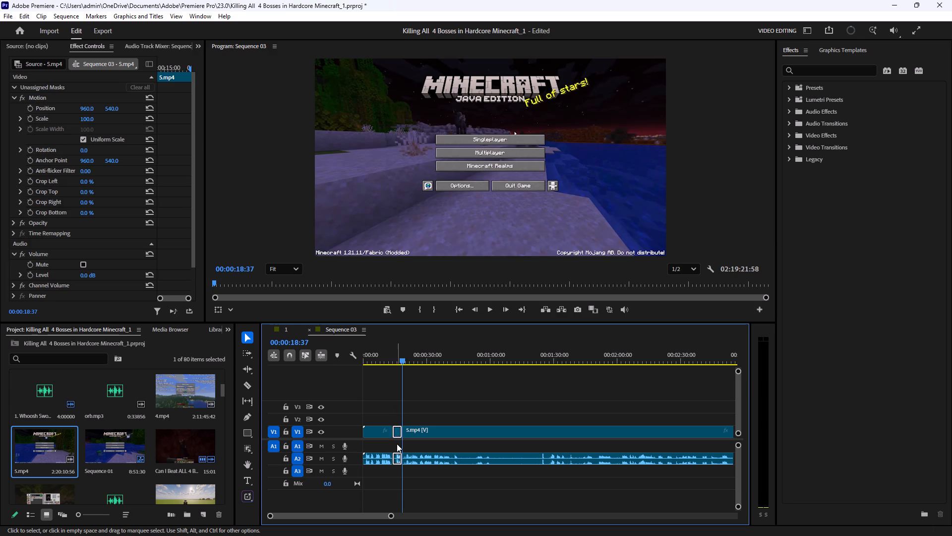
{"action": "key", "text": "BackSpace"}
{"action": "left_click", "coordinate": [397, 429]}
{"action": "key", "text": "BackSpace"}
Replay Sequence 03 from about 00:00:12 to check the tightened join after the opening speech.
{"action": "left_click_drag", "start_coordinate": [401, 349], "coordinate": [396, 354]}
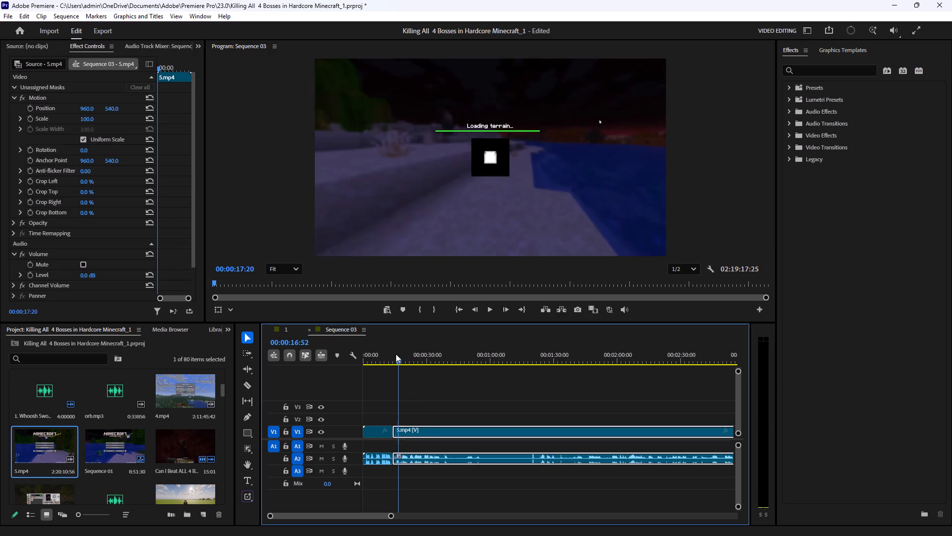
{"action": "left_click_drag", "start_coordinate": [396, 354], "coordinate": [391, 361]}
{"action": "left_click", "coordinate": [472, 389]}
{"action": "left_click", "coordinate": [494, 307]}
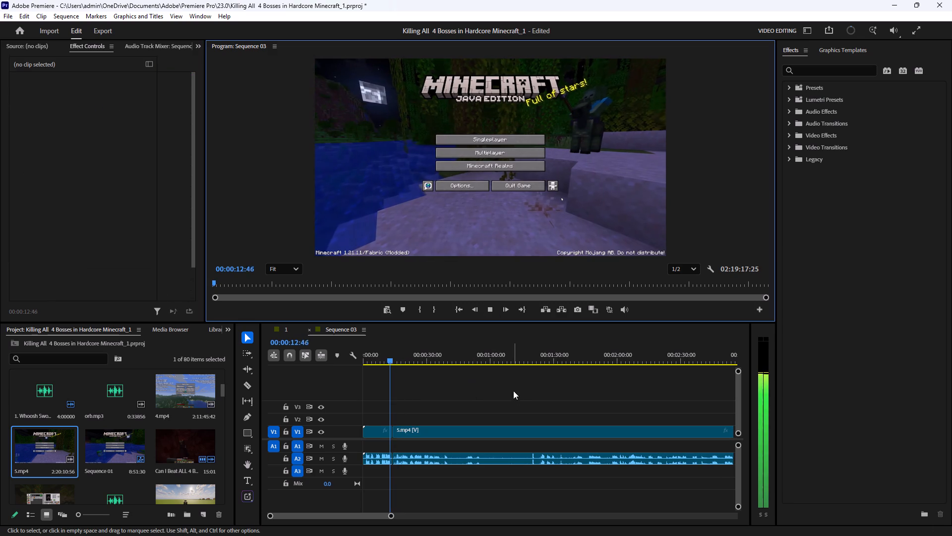
{"action": "left_click", "coordinate": [513, 403]}
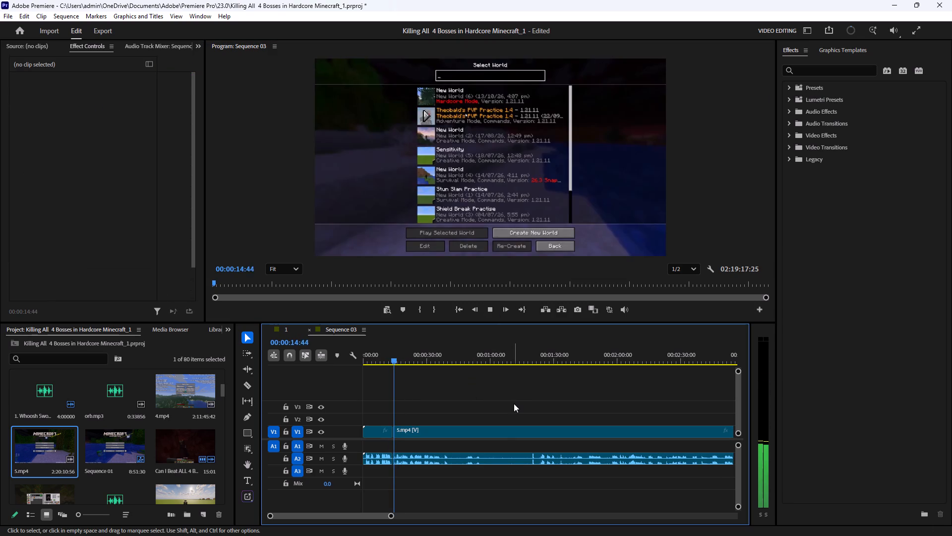
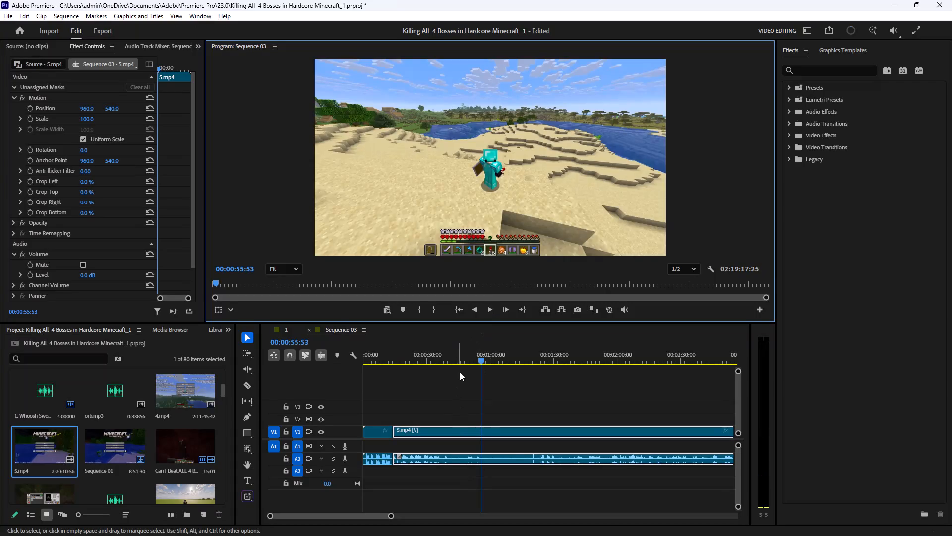
Play 5.mp4 from 00:00:37:58 to find the end of the inventory section, and split the clip at 00:00:42:39.
{"action": "left_click_drag", "start_coordinate": [464, 355], "coordinate": [444, 380]}
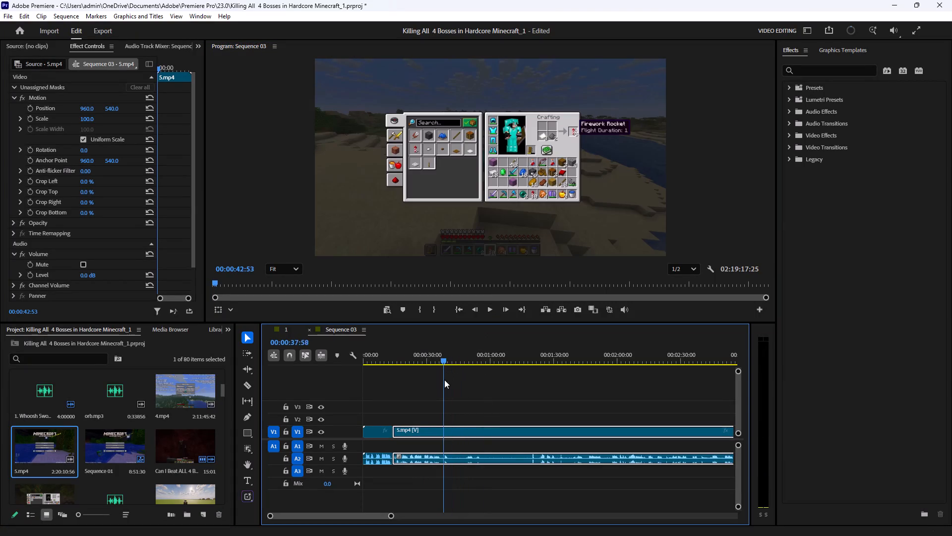
{"action": "left_click_drag", "start_coordinate": [444, 380], "coordinate": [442, 381]}
{"action": "left_click", "coordinate": [487, 307]}
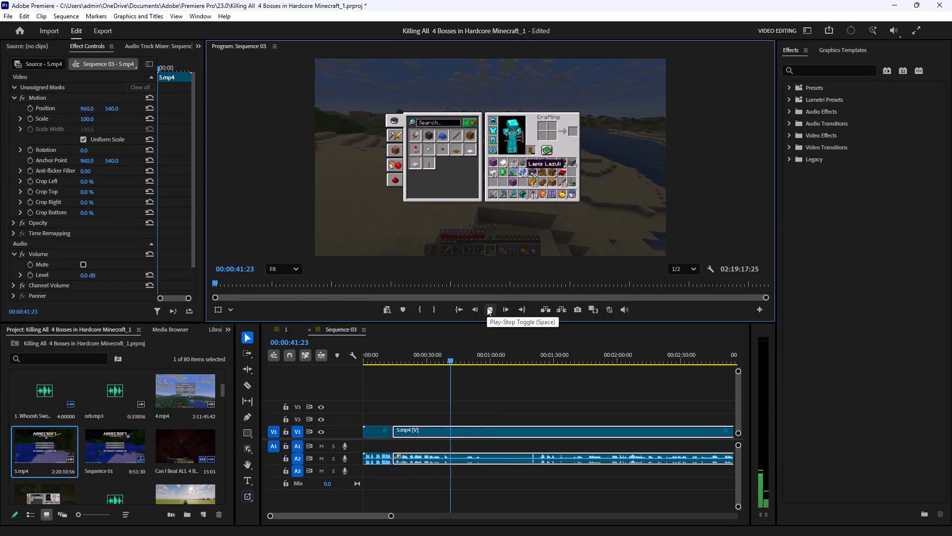
{"action": "left_click", "coordinate": [487, 307]}
{"action": "left_click", "coordinate": [487, 307]}
{"action": "left_click", "coordinate": [487, 307]}
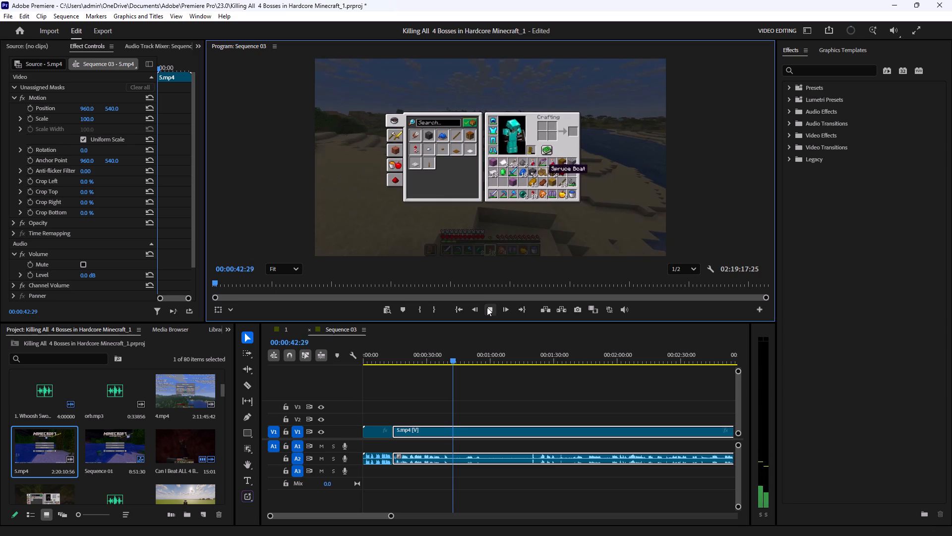
{"action": "key", "text": "c"}
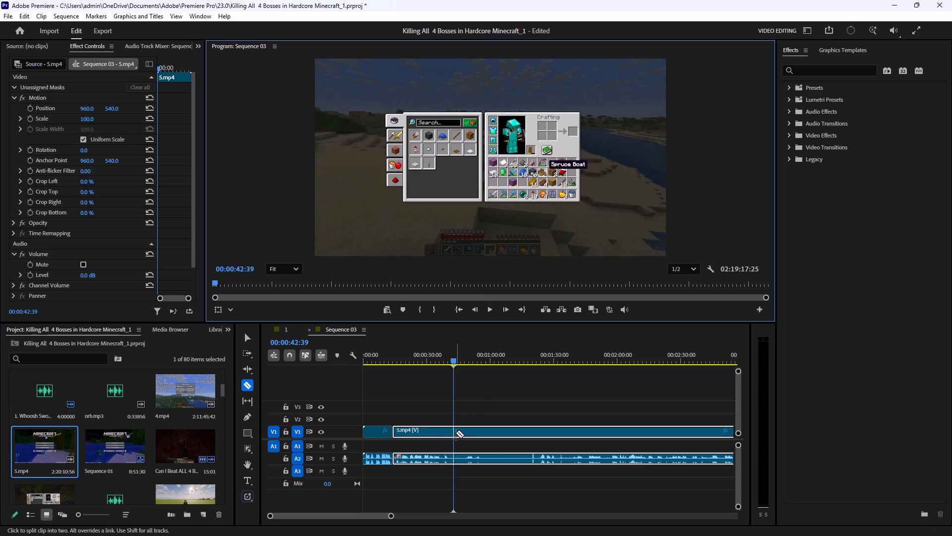
{"action": "left_click", "coordinate": [455, 430]}
Scrub and play 5.mp4 beyond the 00:00:42:39 cut to find where the footage worth keeping resumes.
{"action": "left_click_drag", "start_coordinate": [455, 363], "coordinate": [490, 367]}
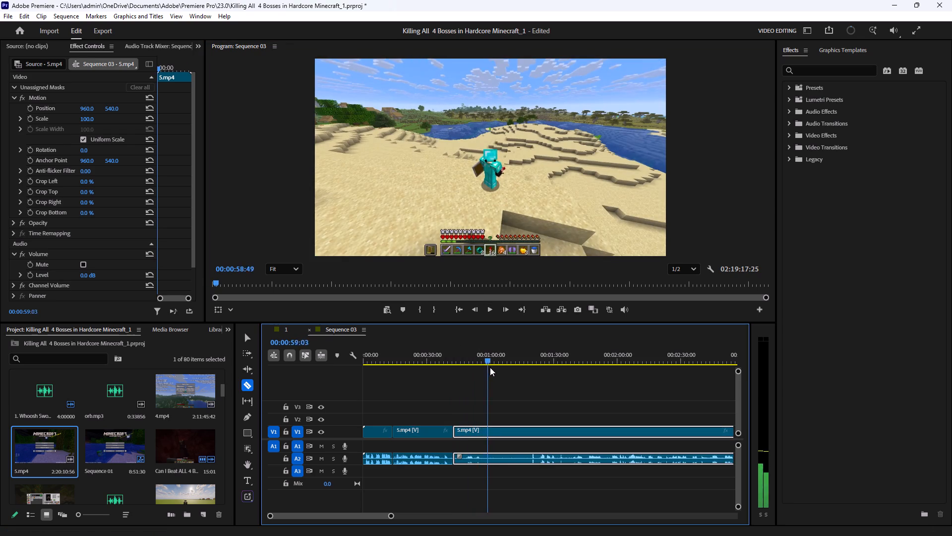
{"action": "left_click_drag", "start_coordinate": [490, 367], "coordinate": [554, 381]}
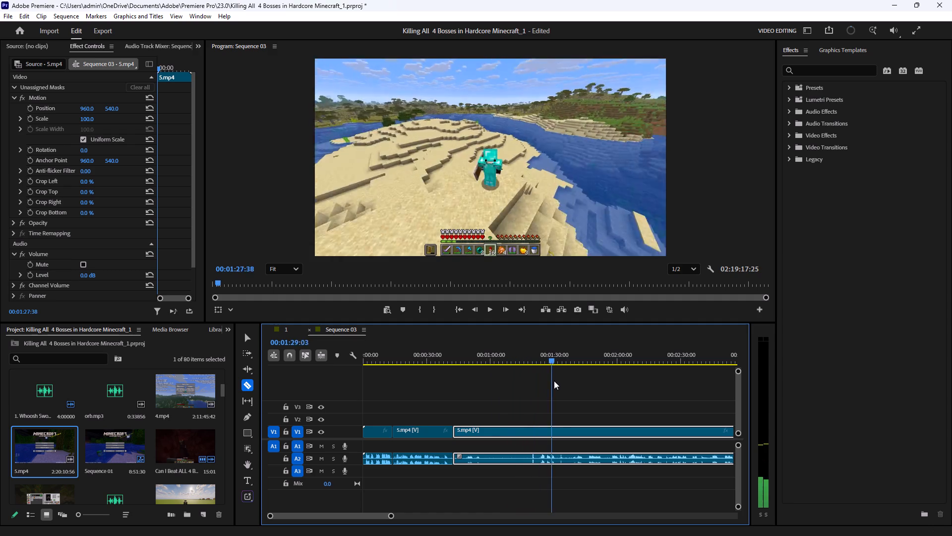
{"action": "left_click_drag", "start_coordinate": [554, 381], "coordinate": [595, 385]}
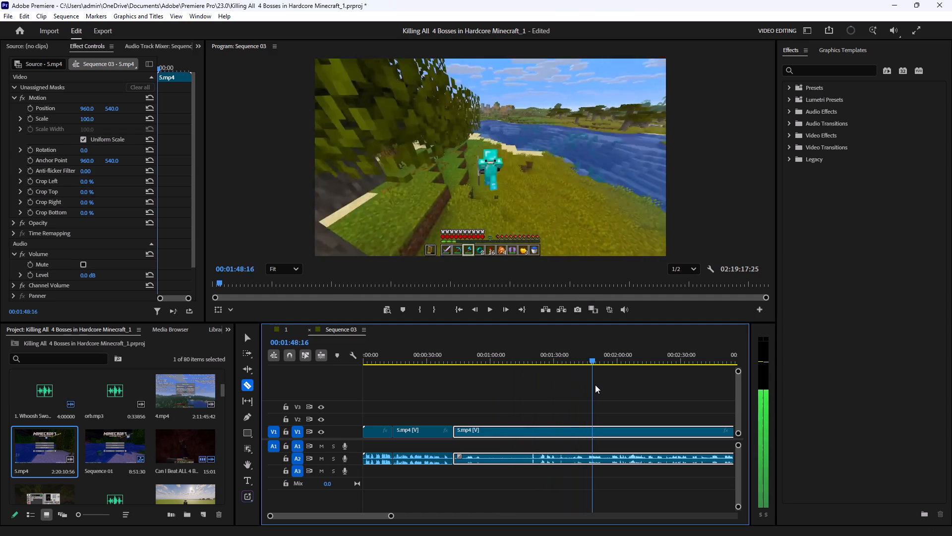
{"action": "left_click_drag", "start_coordinate": [595, 385], "coordinate": [524, 400]}
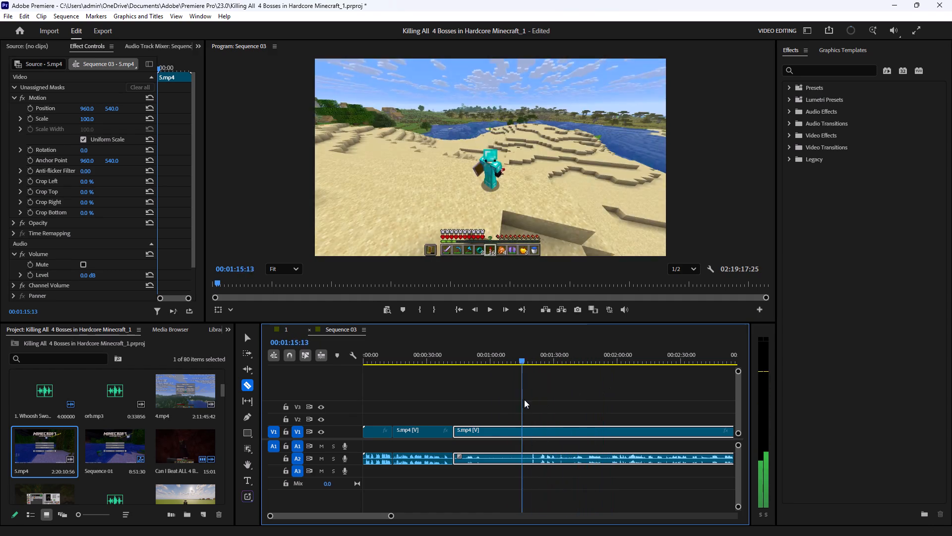
{"action": "left_click_drag", "start_coordinate": [524, 400], "coordinate": [540, 402]}
{"action": "left_click", "coordinate": [492, 311]}
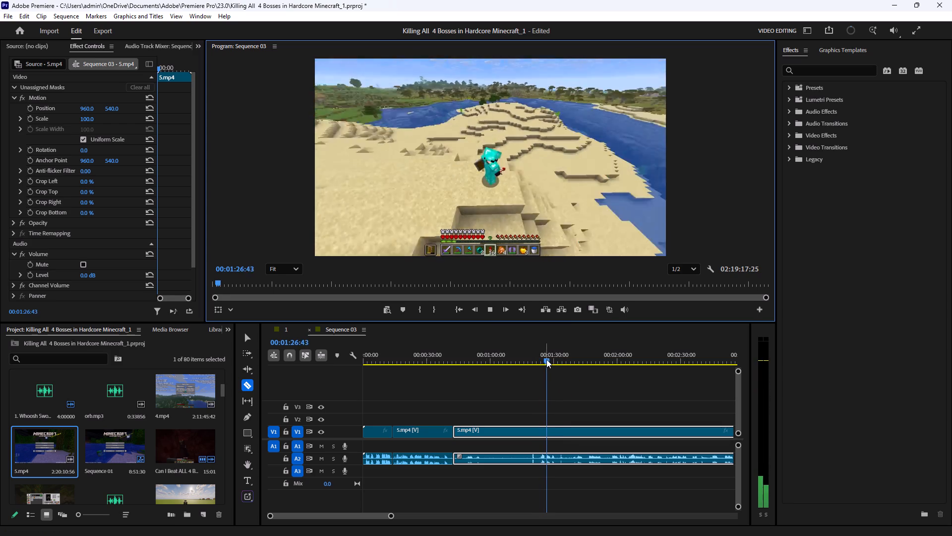
{"action": "left_click_drag", "start_coordinate": [547, 360], "coordinate": [576, 369]}
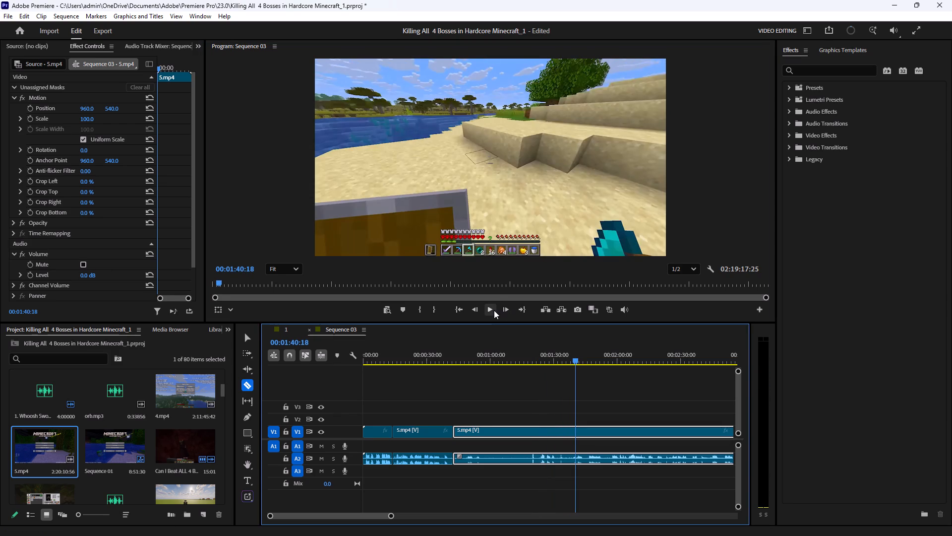
{"action": "left_click", "coordinate": [494, 310]}
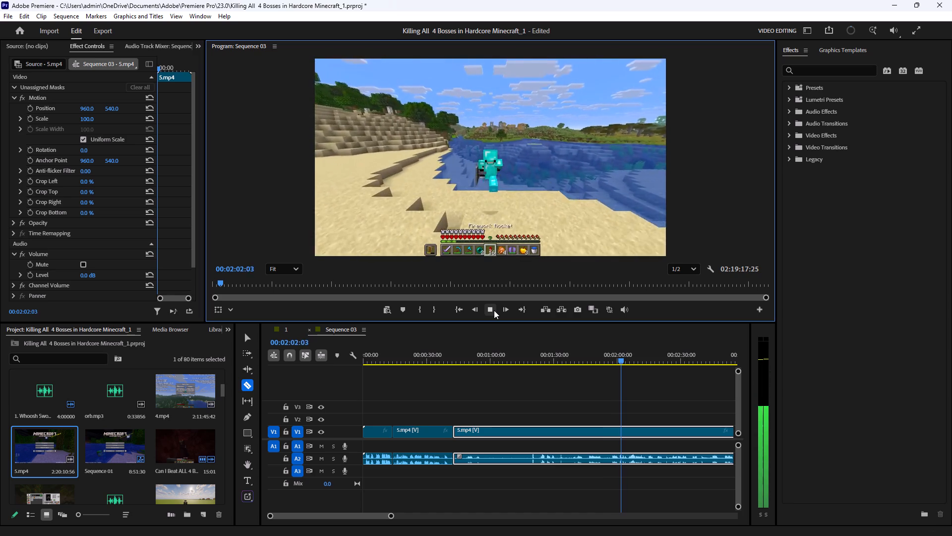
{"action": "left_click", "coordinate": [494, 310]}
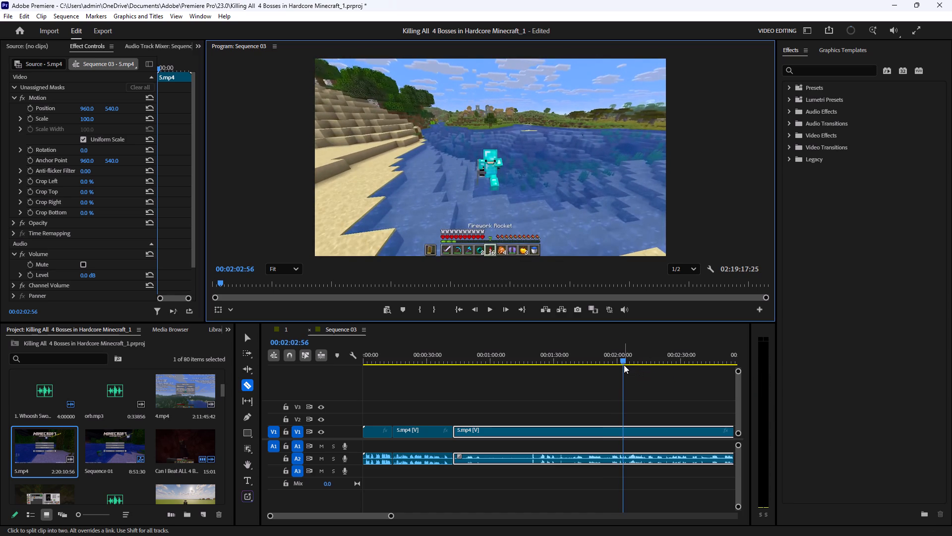
{"action": "left_click_drag", "start_coordinate": [624, 363], "coordinate": [722, 367]}
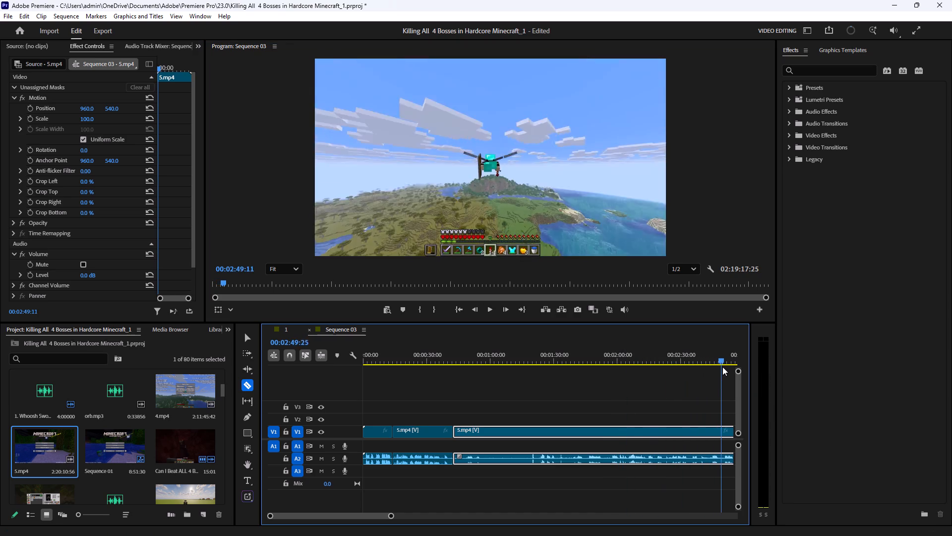
{"action": "left_click_drag", "start_coordinate": [722, 367], "coordinate": [673, 373]}
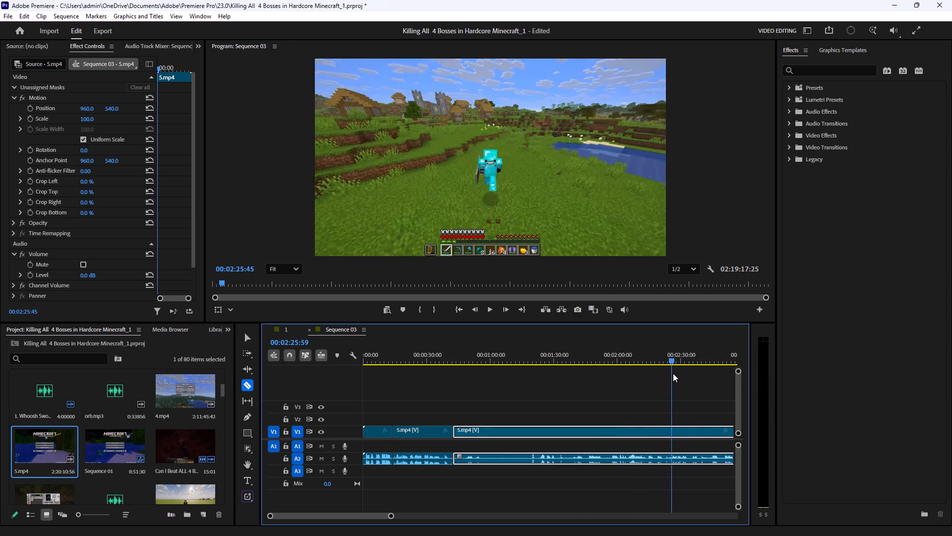
{"action": "left_click_drag", "start_coordinate": [673, 373], "coordinate": [681, 375]}
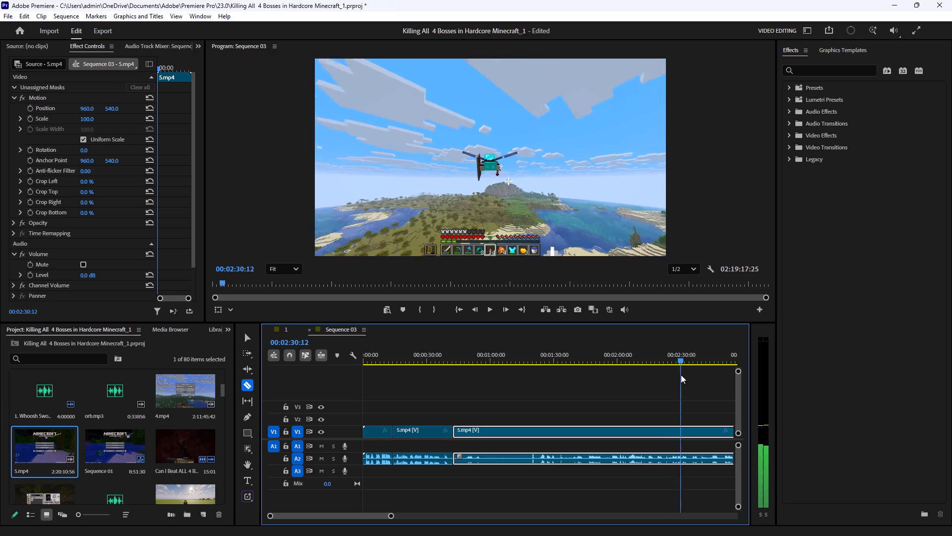
{"action": "left_click_drag", "start_coordinate": [681, 375], "coordinate": [665, 382]}
{"action": "left_click", "coordinate": [496, 310]}
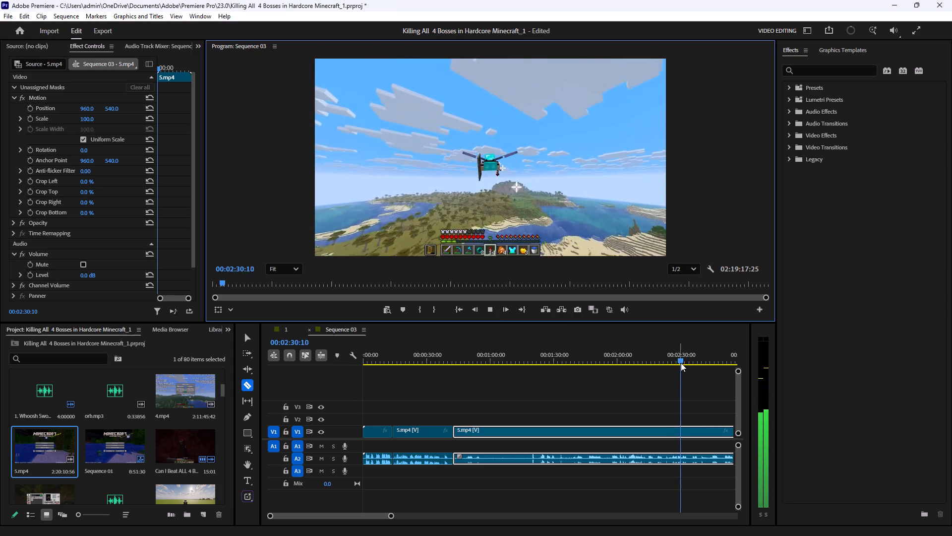
{"action": "left_click_drag", "start_coordinate": [681, 362], "coordinate": [733, 367]}
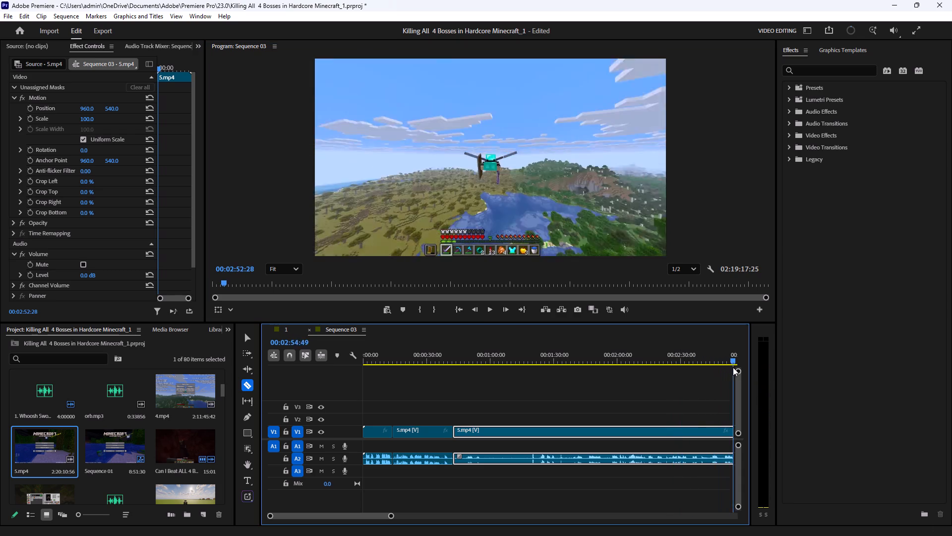
{"action": "left_click_drag", "start_coordinate": [733, 367], "coordinate": [741, 368]}
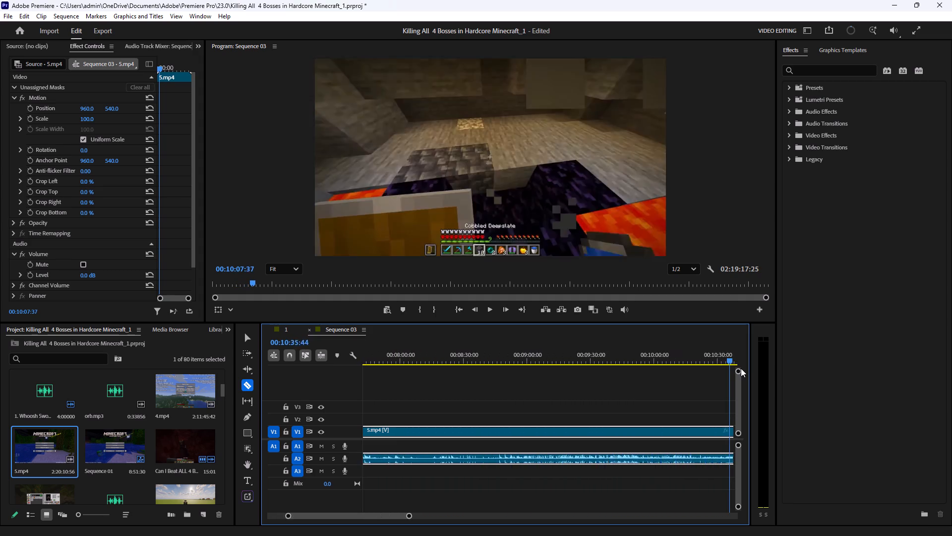
{"action": "left_click_drag", "start_coordinate": [741, 368], "coordinate": [461, 378]}
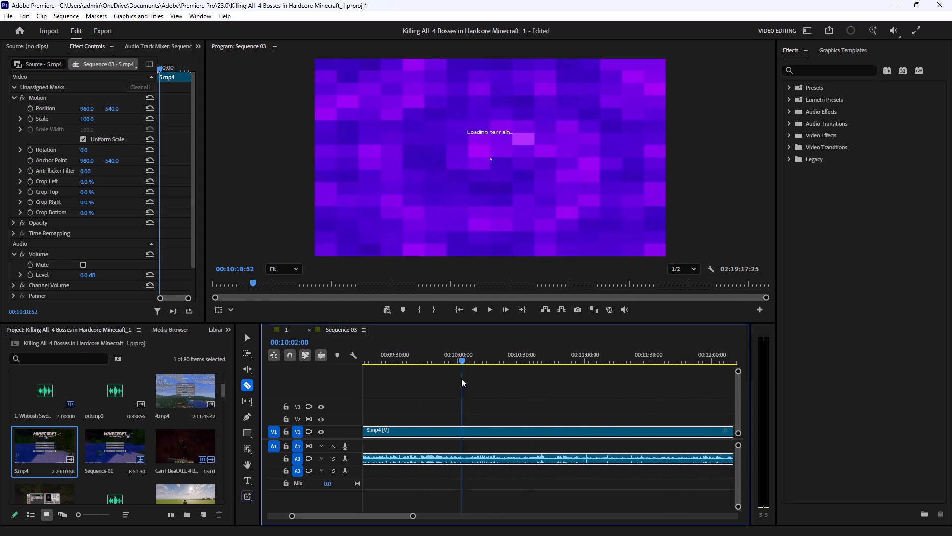
{"action": "left_click_drag", "start_coordinate": [461, 378], "coordinate": [360, 382]}
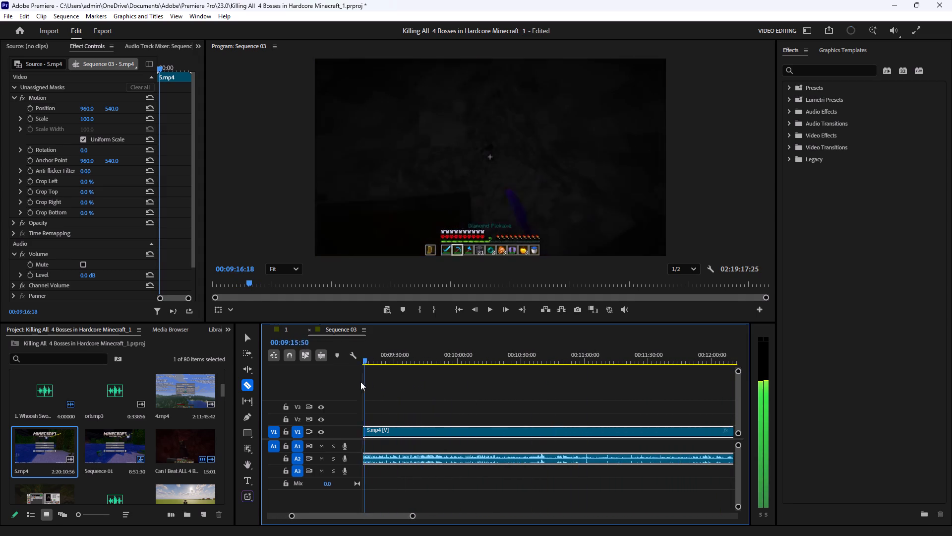
{"action": "left_click_drag", "start_coordinate": [360, 382], "coordinate": [401, 385]}
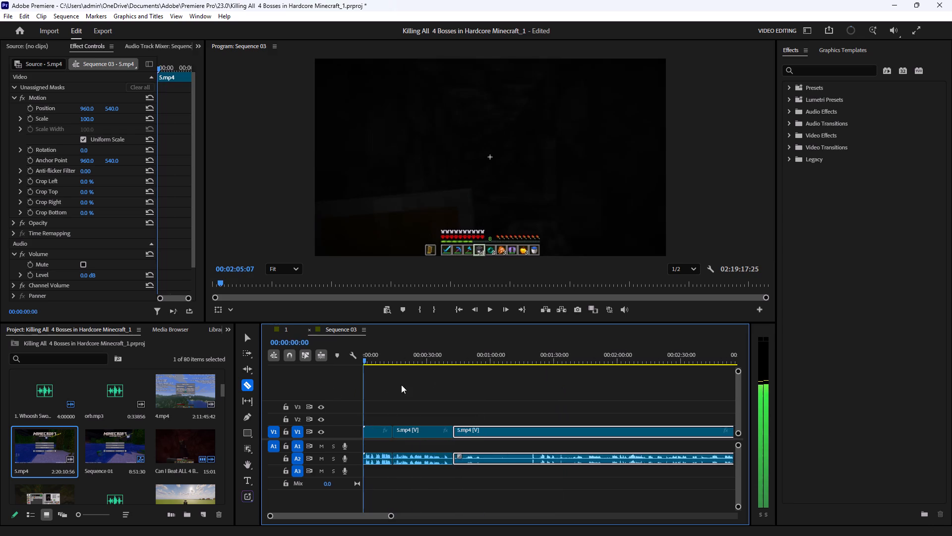
Locate the run towards the village before the elytra flight, and split 5.mp4 at 00:02:14:02.
{"action": "left_click_drag", "start_coordinate": [401, 385], "coordinate": [676, 398]}
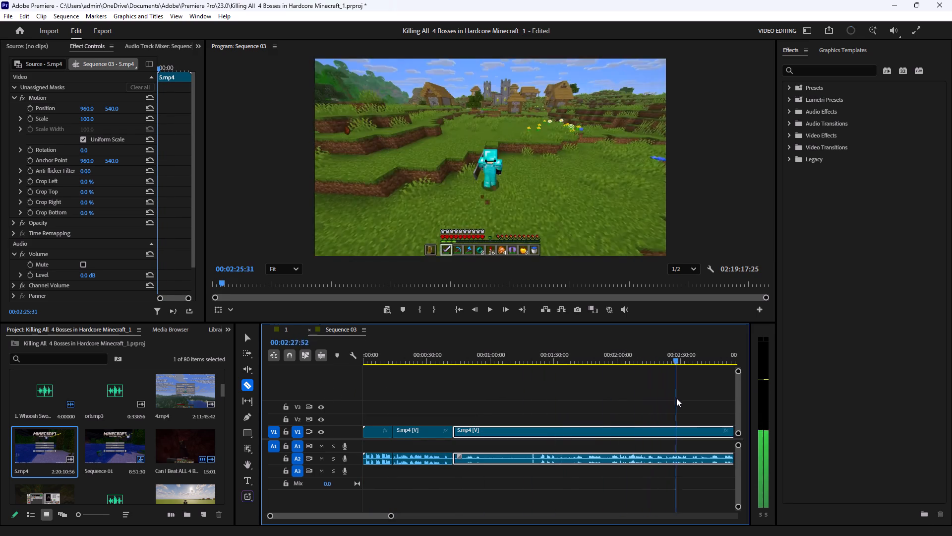
{"action": "left_click_drag", "start_coordinate": [676, 398], "coordinate": [657, 412]}
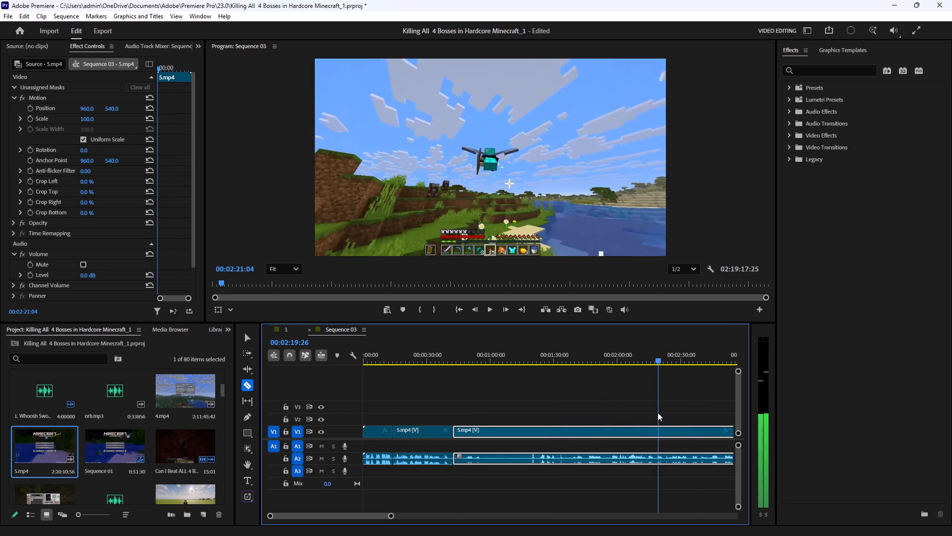
{"action": "left_click_drag", "start_coordinate": [657, 412], "coordinate": [648, 419]}
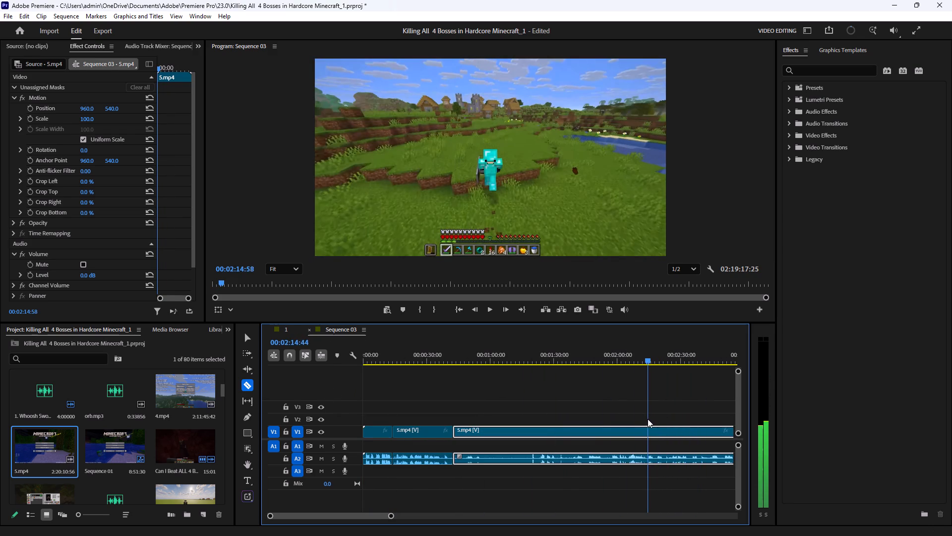
{"action": "left_click_drag", "start_coordinate": [648, 419], "coordinate": [646, 421]}
{"action": "left_click", "coordinate": [646, 434]}
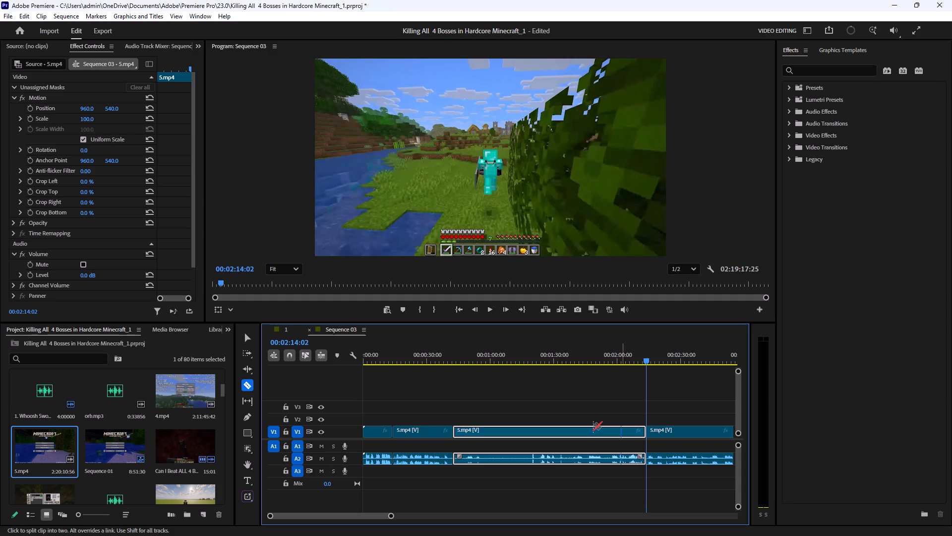
Delete the 5.mp4 segment between 00:00:42:39 and 00:02:14:02 and close the gap it leaves.
{"action": "left_click", "coordinate": [249, 341]}
{"action": "left_click_drag", "start_coordinate": [577, 398], "coordinate": [564, 479]}
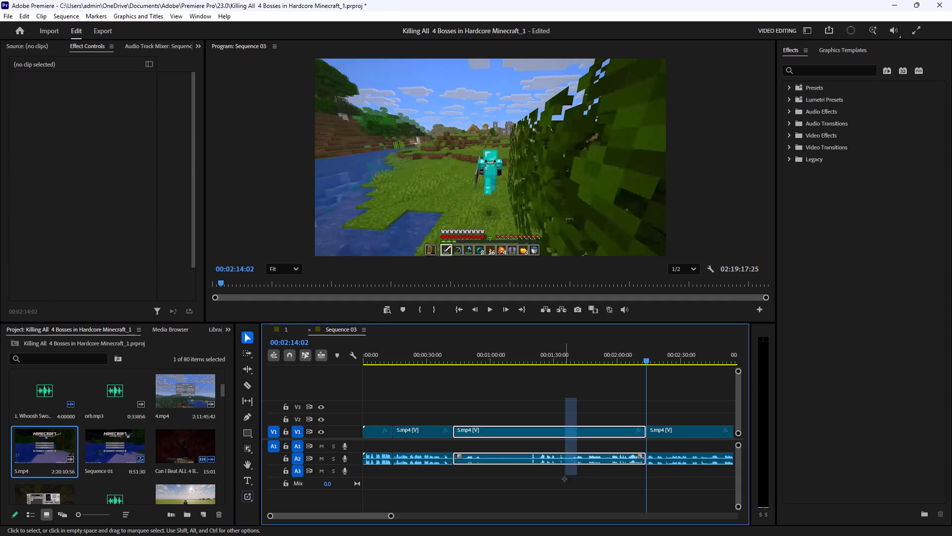
{"action": "left_click_drag", "start_coordinate": [564, 479], "coordinate": [564, 481]}
{"action": "key", "text": "BackSpace"}
{"action": "left_click", "coordinate": [567, 428]}
{"action": "key", "text": "BackSpace"}
Replay Sequence 03 from 00:00:37:30 across the new join to check the cut into the village run.
{"action": "left_click_drag", "start_coordinate": [454, 361], "coordinate": [443, 369]}
{"action": "left_click", "coordinate": [545, 396]}
{"action": "left_click", "coordinate": [488, 313]}
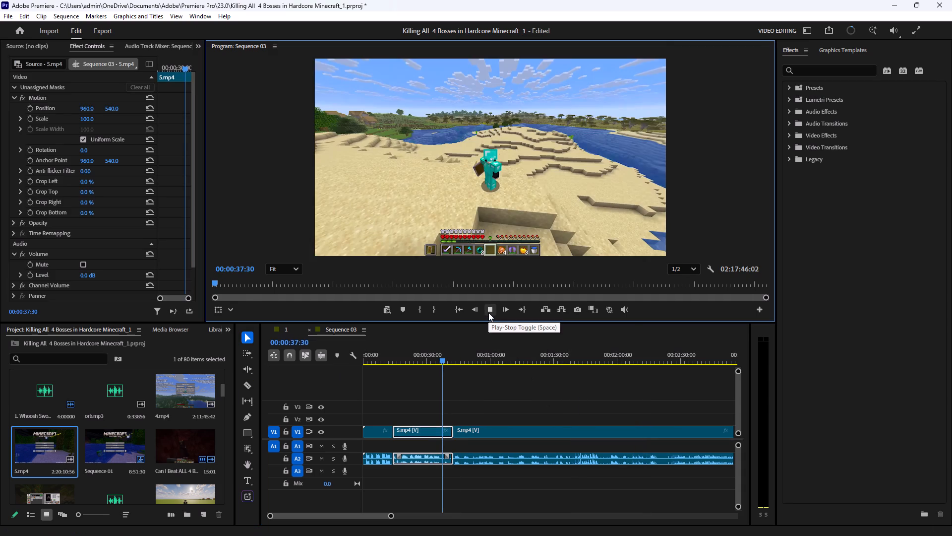
{"action": "left_click", "coordinate": [549, 385]}
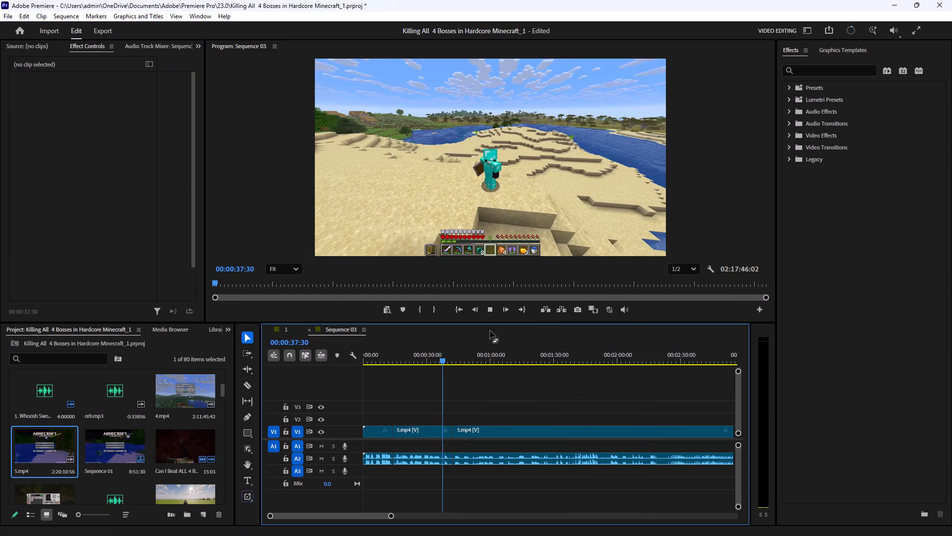
{"action": "left_click", "coordinate": [492, 312]}
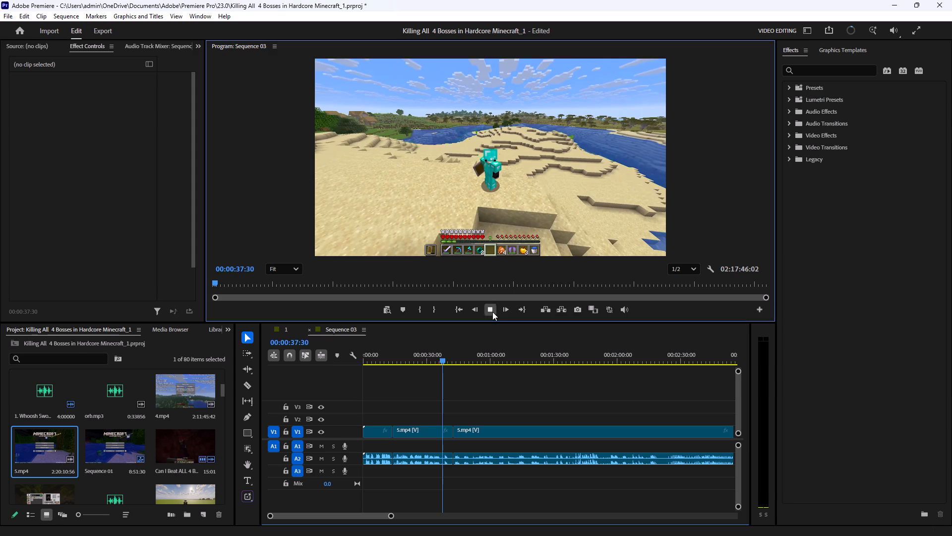
{"action": "left_click", "coordinate": [492, 312]}
{"action": "left_click", "coordinate": [538, 396]}
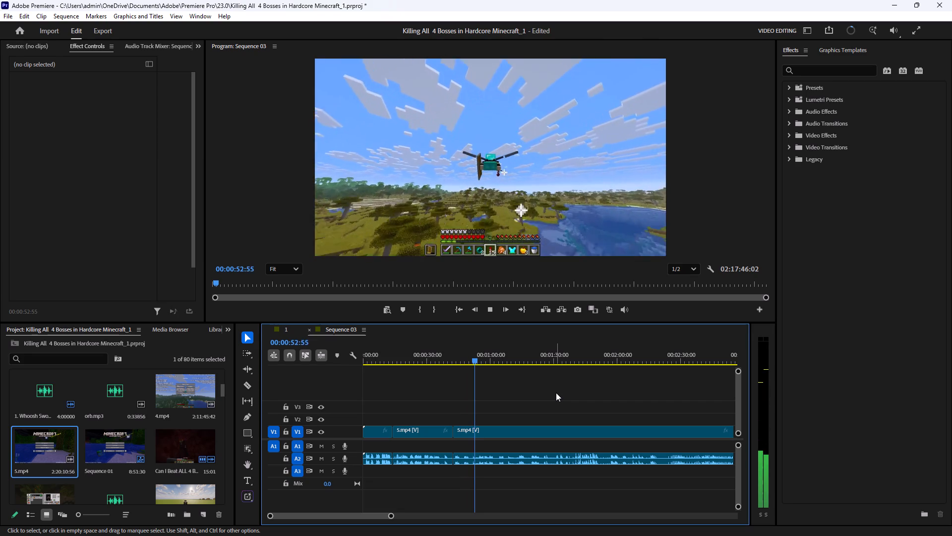
{"action": "key", "text": "space"}
Trim the start of the 5.mp4 clip after the 00:00:42:39 join to the elytra take-off at about 00:00:51, and close the gap.
{"action": "left_click_drag", "start_coordinate": [466, 359], "coordinate": [464, 374]}
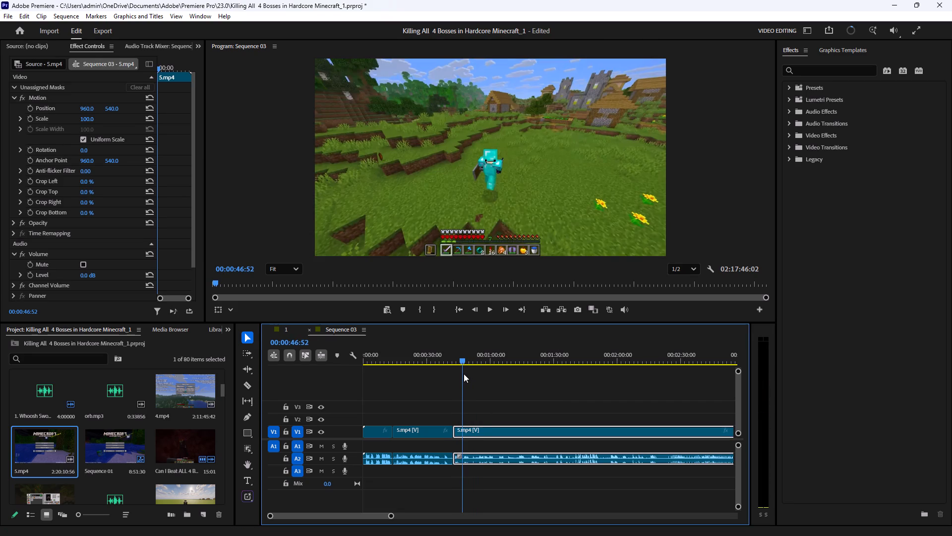
{"action": "left_click_drag", "start_coordinate": [464, 374], "coordinate": [474, 374]}
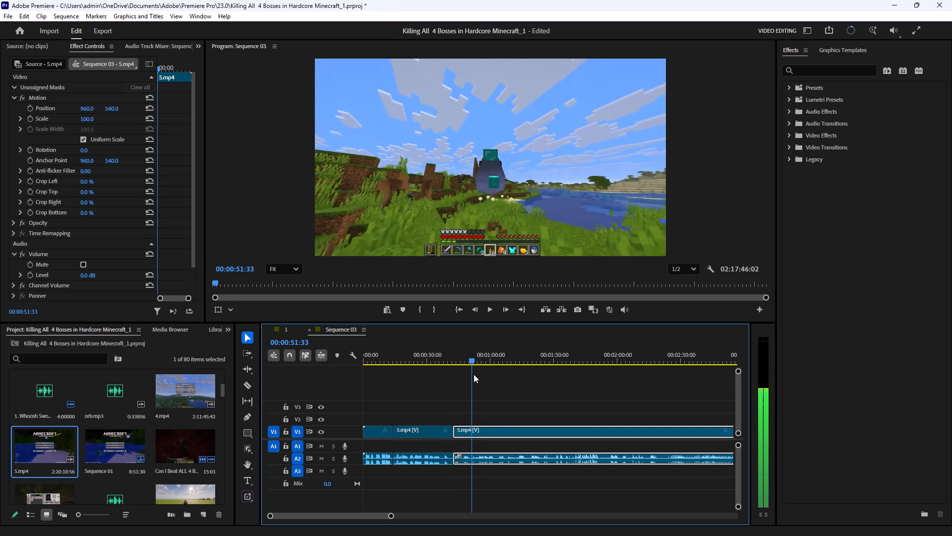
{"action": "left_click_drag", "start_coordinate": [474, 374], "coordinate": [473, 380]}
{"action": "left_click_drag", "start_coordinate": [454, 430], "coordinate": [469, 432]}
{"action": "left_click", "coordinate": [465, 433]}
{"action": "key", "text": "BackSpace"}
Replay Sequence 03 from about 00:00:39 to check the join from the inventory section into the elytra flight.
{"action": "left_click_drag", "start_coordinate": [451, 354], "coordinate": [451, 355]}
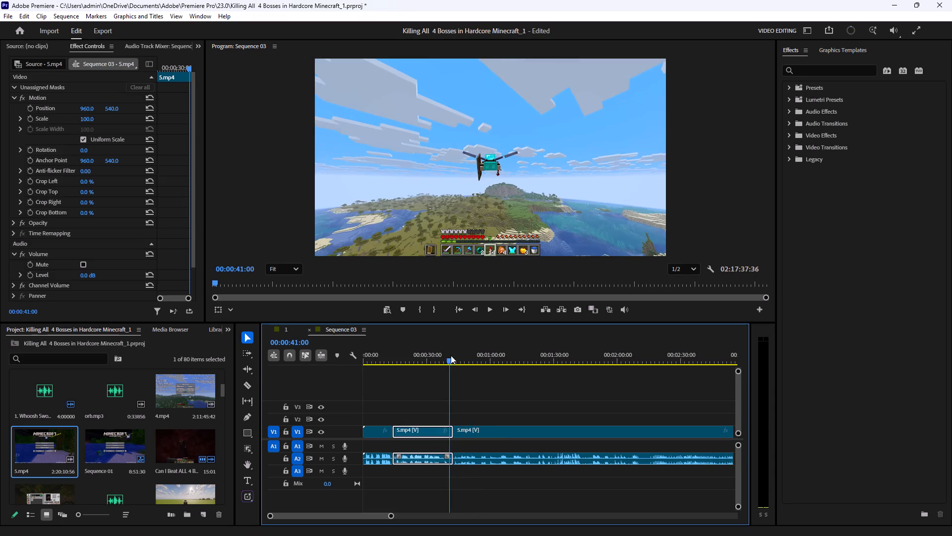
{"action": "left_click_drag", "start_coordinate": [451, 355], "coordinate": [448, 368]}
{"action": "left_click", "coordinate": [532, 420]}
{"action": "left_click", "coordinate": [488, 307]}
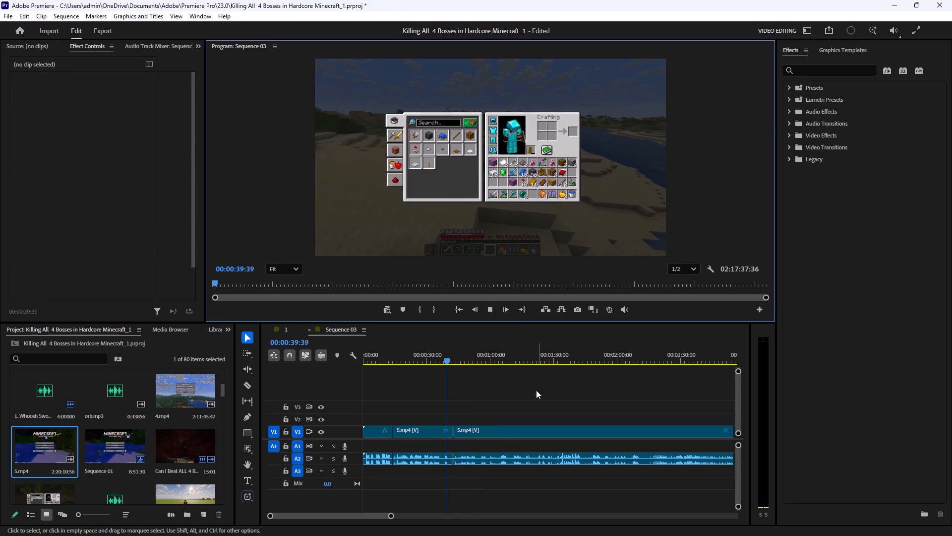
{"action": "left_click", "coordinate": [530, 406]}
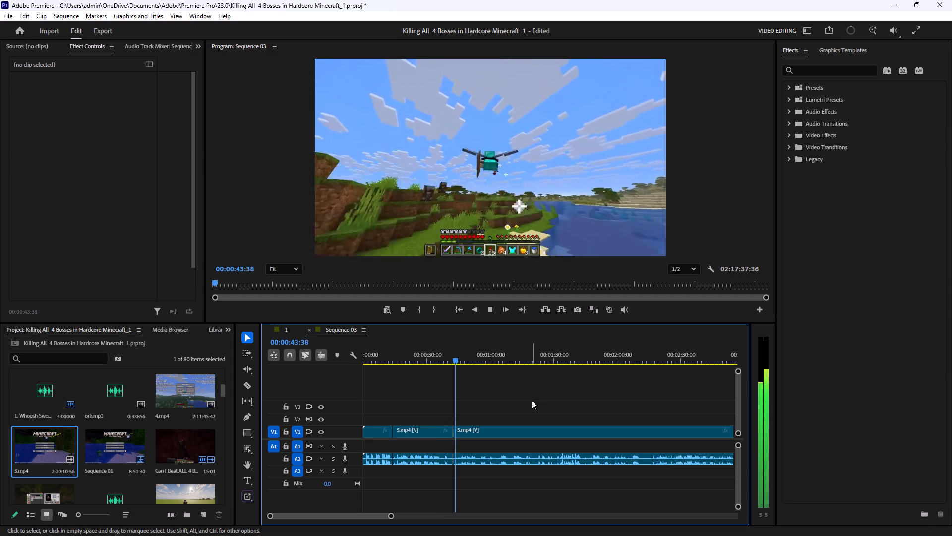
Review the elytra flight, and replay Sequence 03 from about 00:00:07 to 00:00:40 to check the edited opening.
{"action": "left_click", "coordinate": [523, 402]}
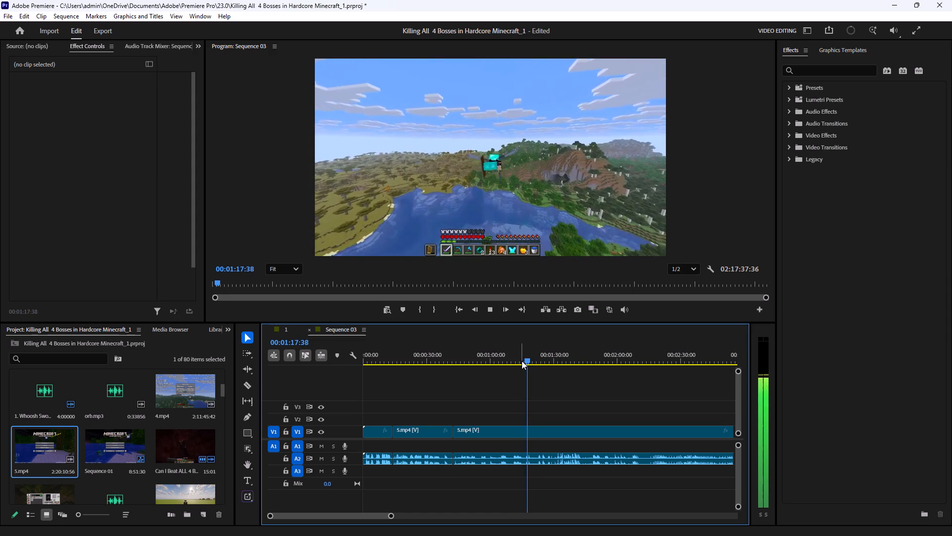
{"action": "left_click_drag", "start_coordinate": [522, 361], "coordinate": [379, 387]}
{"action": "left_click", "coordinate": [525, 382]}
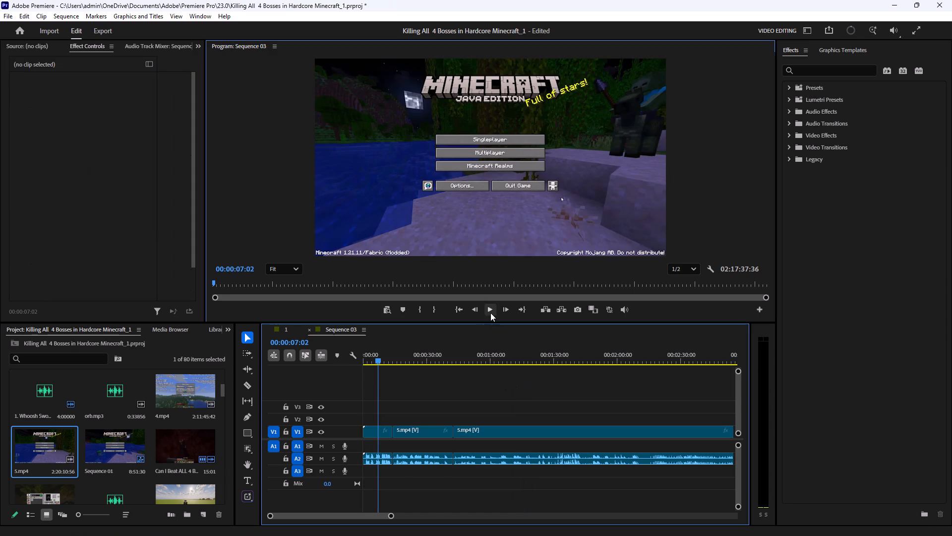
{"action": "left_click", "coordinate": [490, 313]}
{"action": "left_click", "coordinate": [517, 386]}
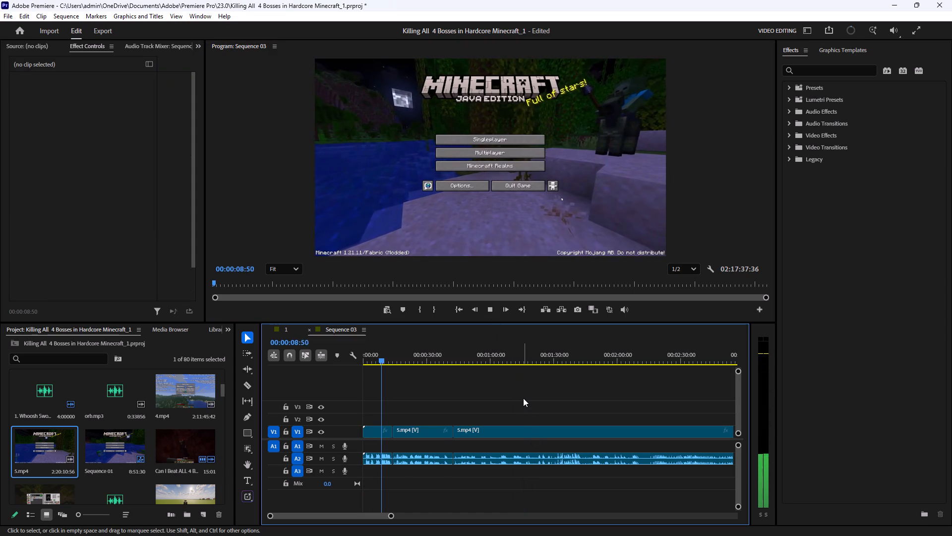
{"action": "left_click", "coordinate": [523, 398]}
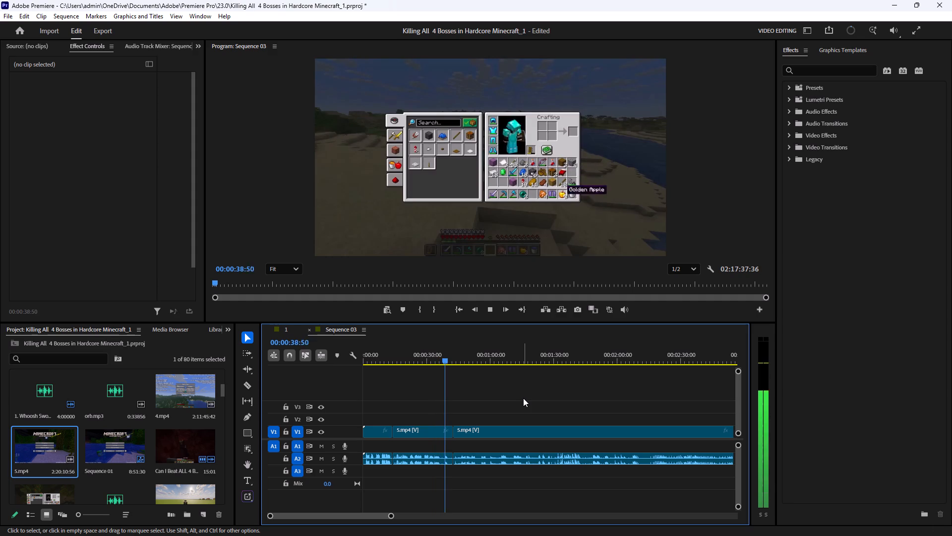
{"action": "key", "text": "space"}
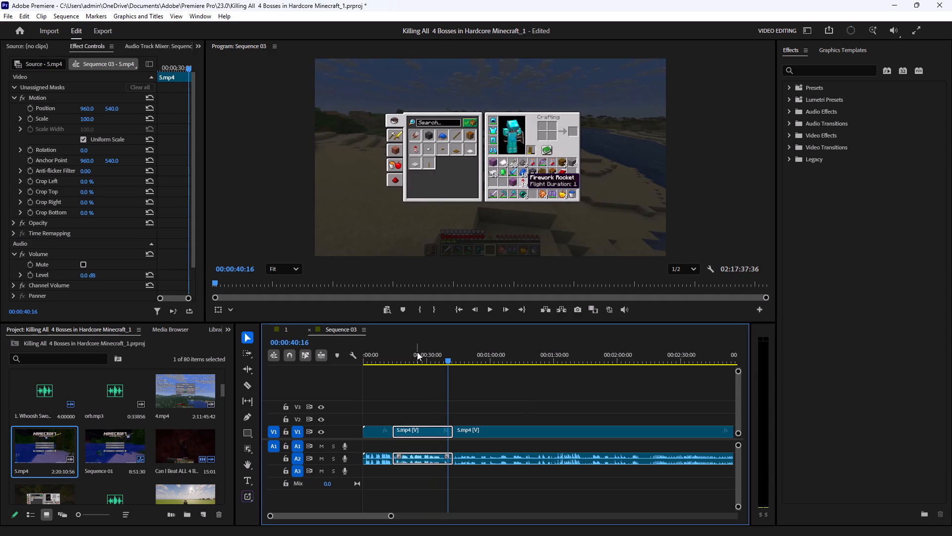
Replay the second 5.mp4 clip from about 00:00:21 to the inventory section near 00:00:40 to check its pacing.
{"action": "left_click", "coordinate": [415, 354]}
{"action": "left_click", "coordinate": [489, 308]}
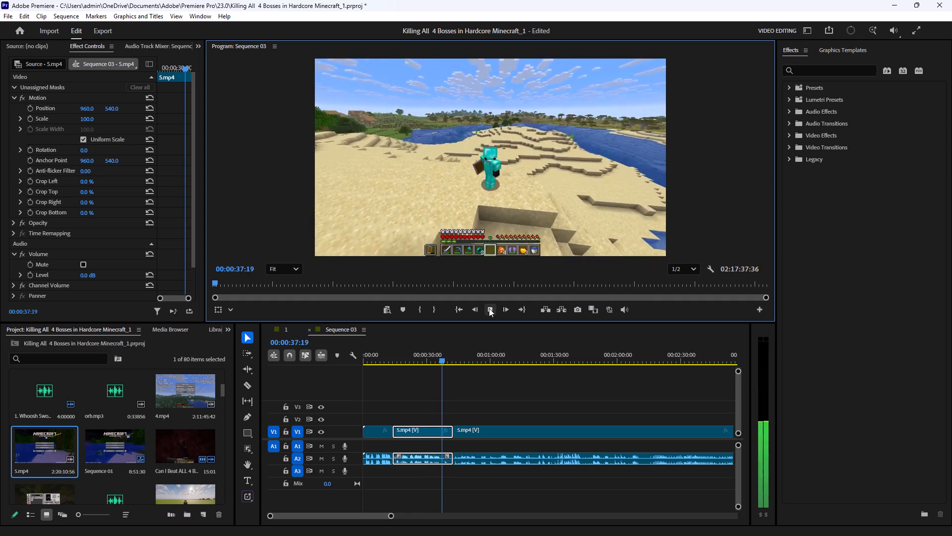
{"action": "left_click_drag", "start_coordinate": [425, 362], "coordinate": [409, 363]}
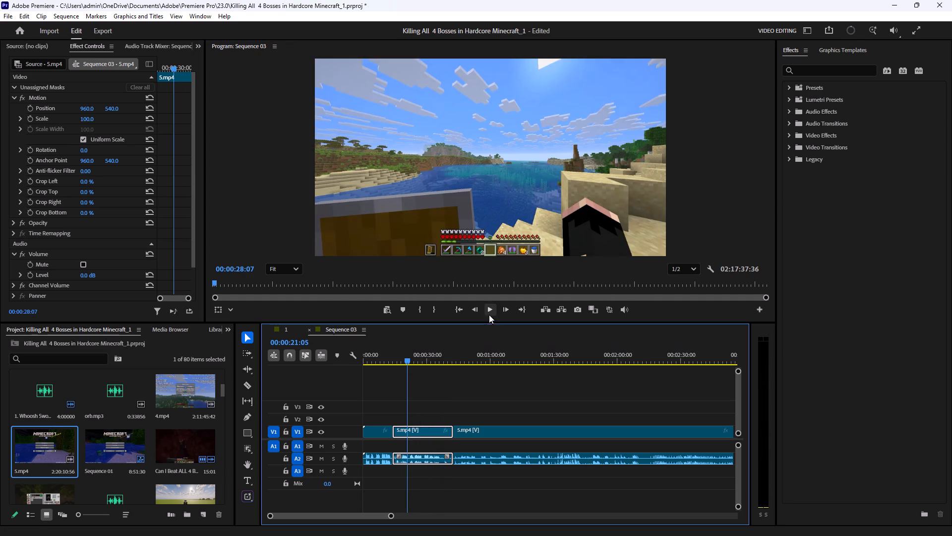
{"action": "left_click", "coordinate": [489, 315]}
{"action": "left_click", "coordinate": [508, 382]}
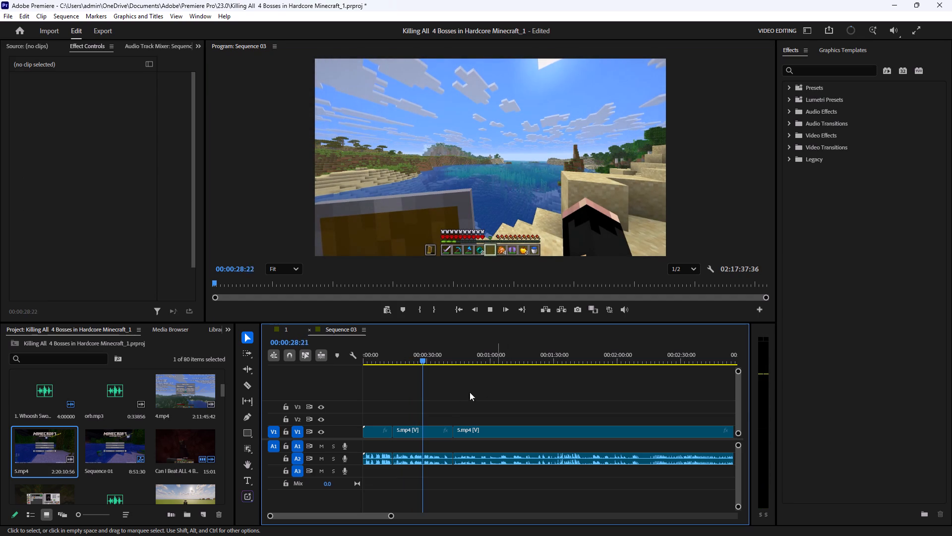
{"action": "key", "text": "space"}
{"action": "left_click", "coordinate": [493, 309]}
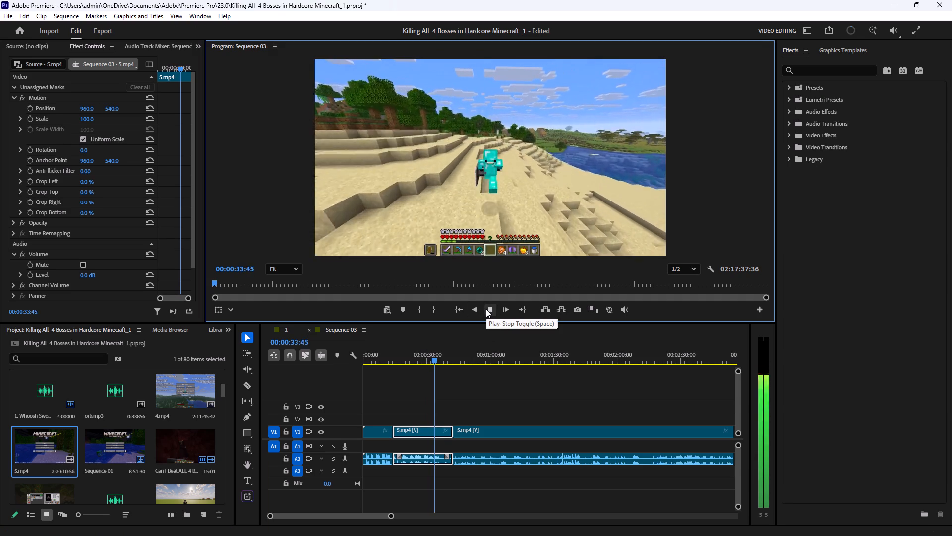
{"action": "left_click", "coordinate": [531, 387]}
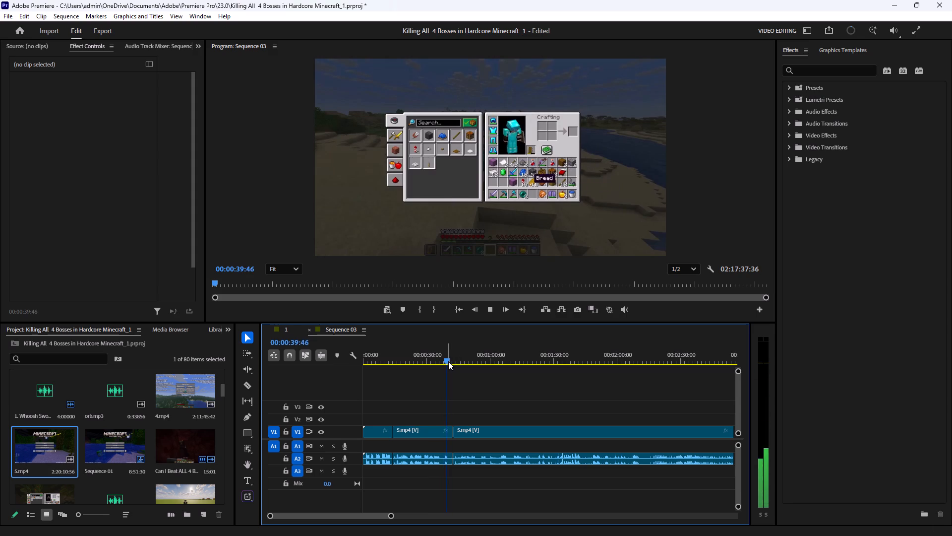
Skim the long 5.mp4 clip from the elytra flight through the mining and Nether footage, and return to the portal building near 00:08:20.
{"action": "left_click_drag", "start_coordinate": [448, 361], "coordinate": [499, 369]}
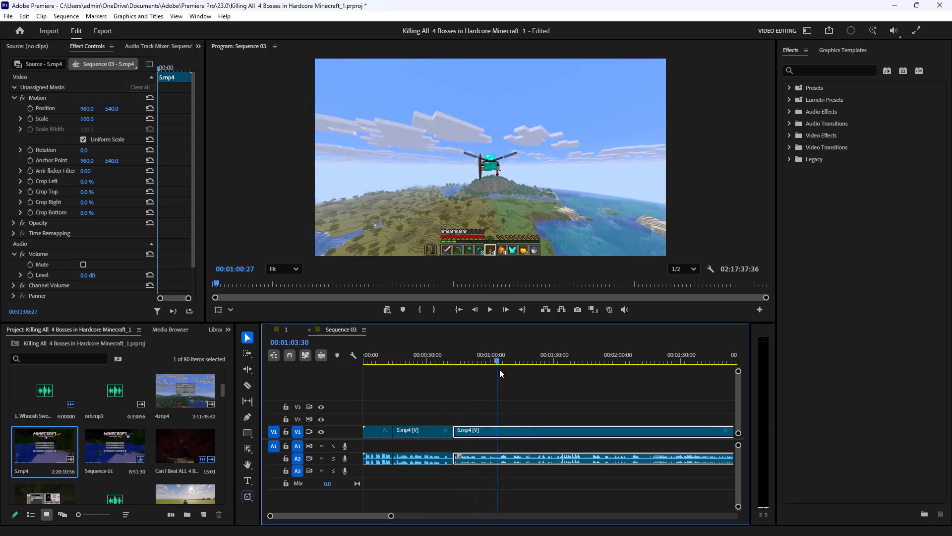
{"action": "left_click_drag", "start_coordinate": [499, 369], "coordinate": [651, 391]}
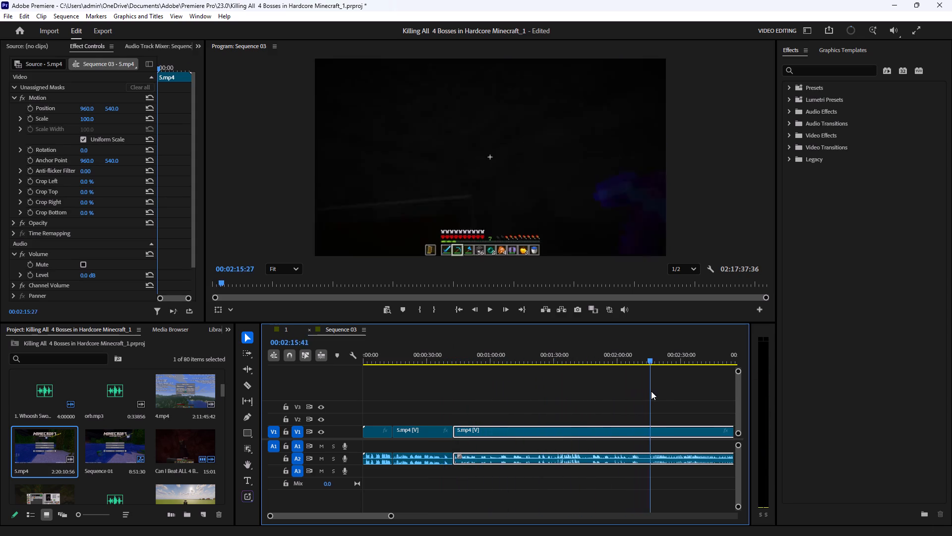
{"action": "left_click_drag", "start_coordinate": [651, 391], "coordinate": [716, 400]}
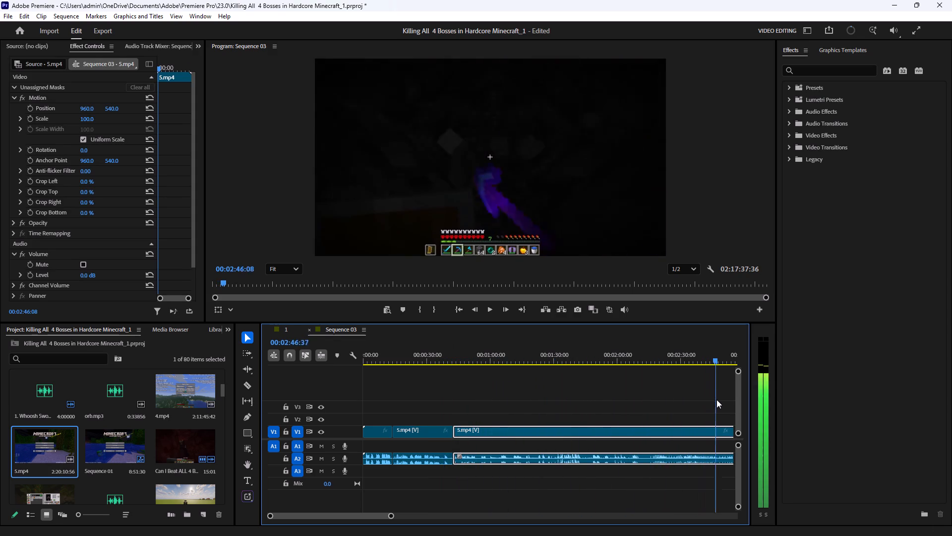
{"action": "left_click_drag", "start_coordinate": [716, 400], "coordinate": [581, 400]}
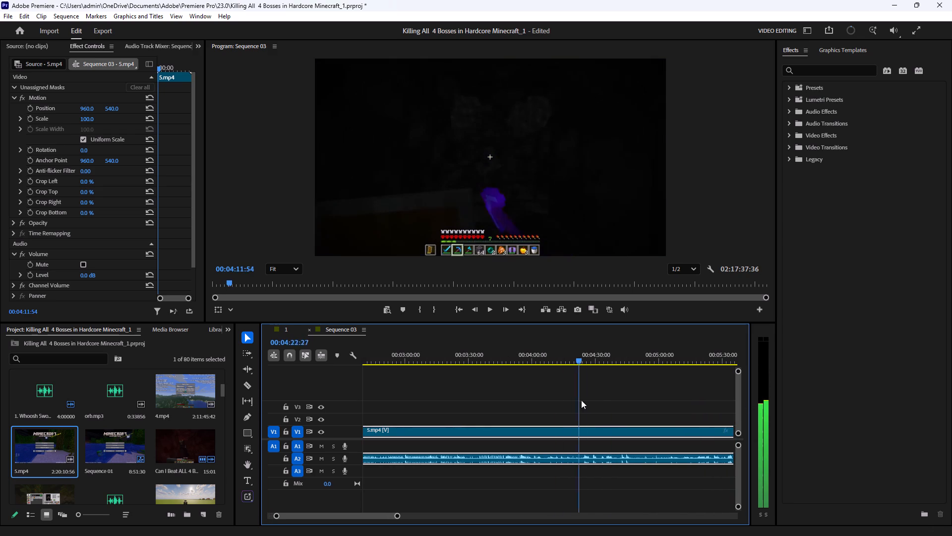
{"action": "left_click_drag", "start_coordinate": [581, 400], "coordinate": [692, 405]}
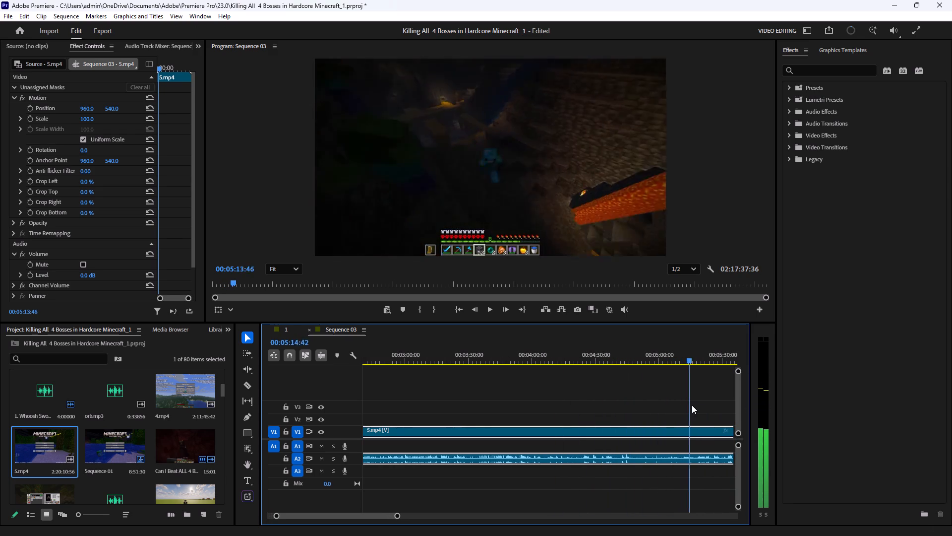
{"action": "left_click_drag", "start_coordinate": [692, 405], "coordinate": [662, 414]}
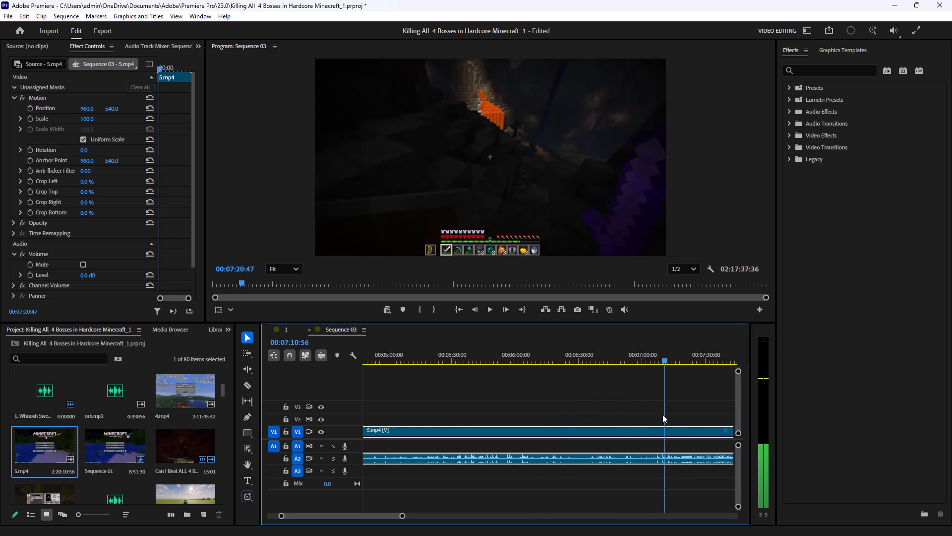
{"action": "left_click_drag", "start_coordinate": [662, 414], "coordinate": [736, 414]}
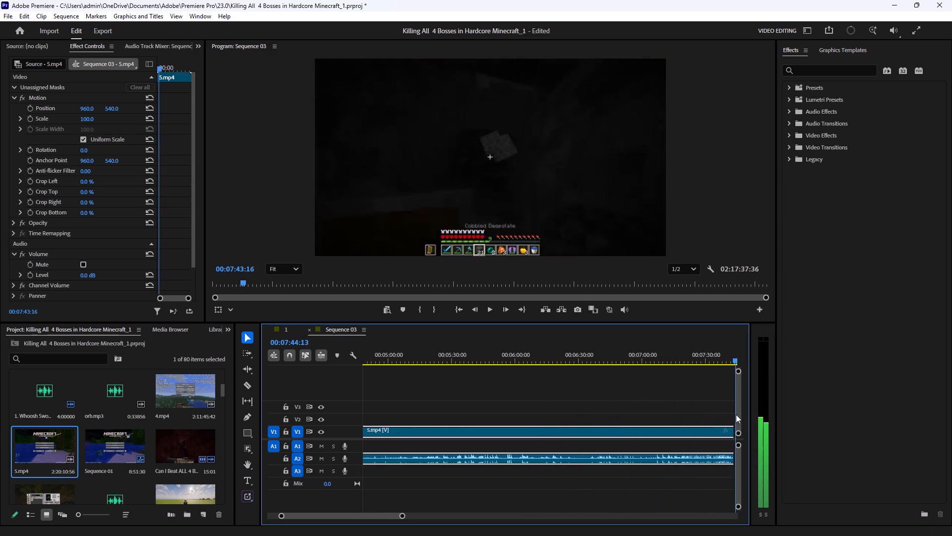
{"action": "left_click_drag", "start_coordinate": [736, 414], "coordinate": [742, 413]}
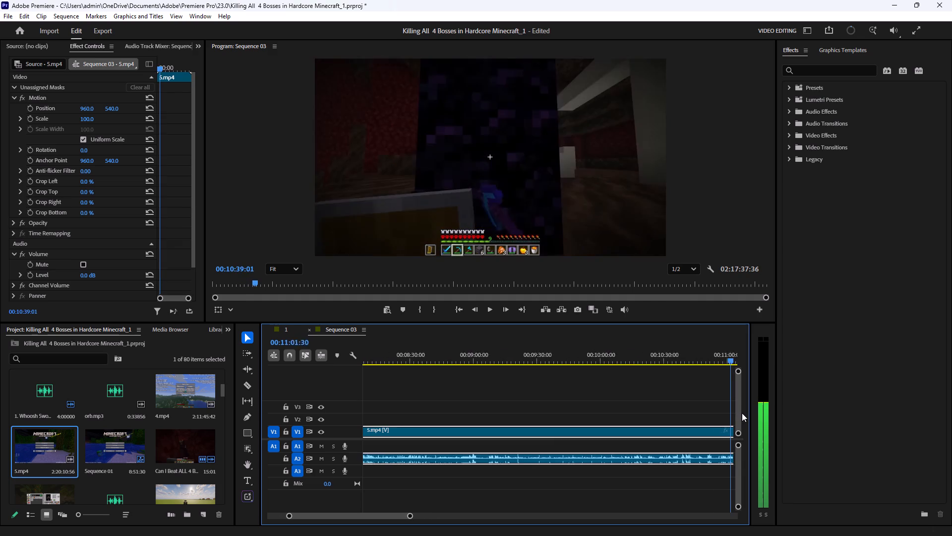
{"action": "left_click_drag", "start_coordinate": [742, 413], "coordinate": [439, 411]}
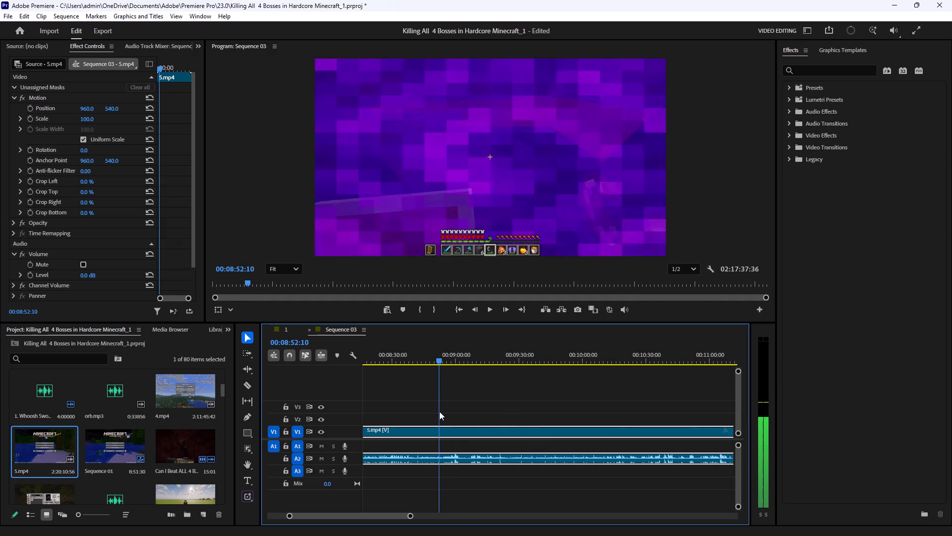
{"action": "left_click_drag", "start_coordinate": [439, 411], "coordinate": [392, 411]}
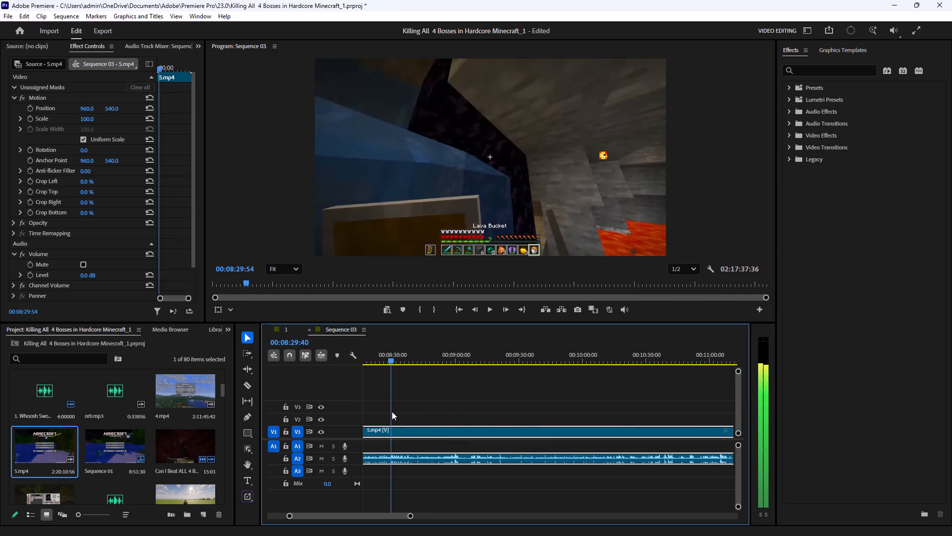
{"action": "left_click_drag", "start_coordinate": [392, 411], "coordinate": [369, 417]}
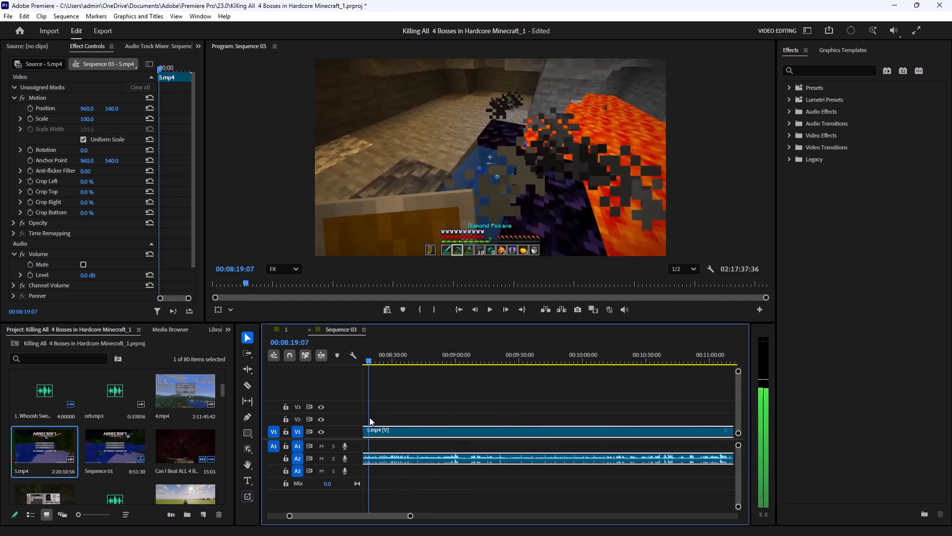
{"action": "left_click_drag", "start_coordinate": [369, 417], "coordinate": [372, 423]}
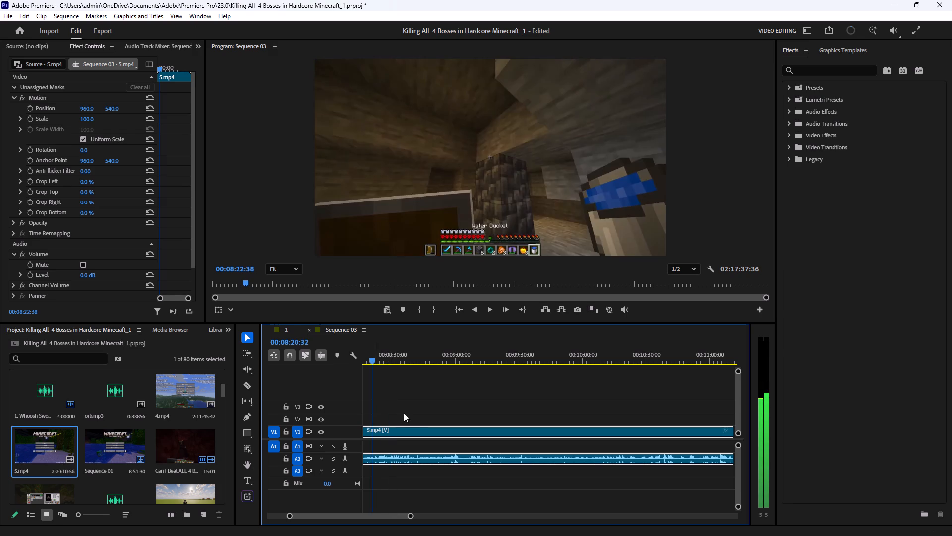
Play the portal-building footage from about 00:08:20 and pause at 00:08:34:51.
{"action": "left_click", "coordinate": [485, 309]}
{"action": "left_click", "coordinate": [539, 405]}
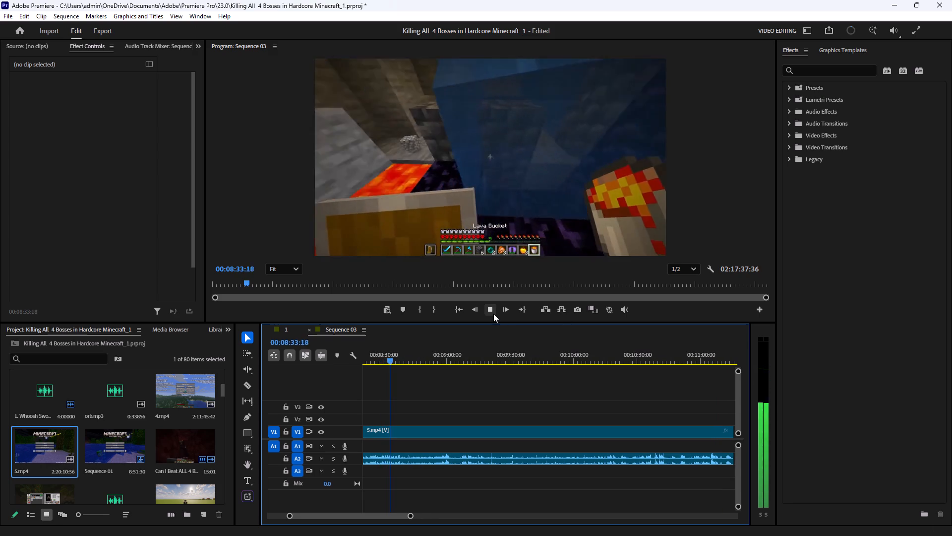
{"action": "left_click", "coordinate": [493, 314]}
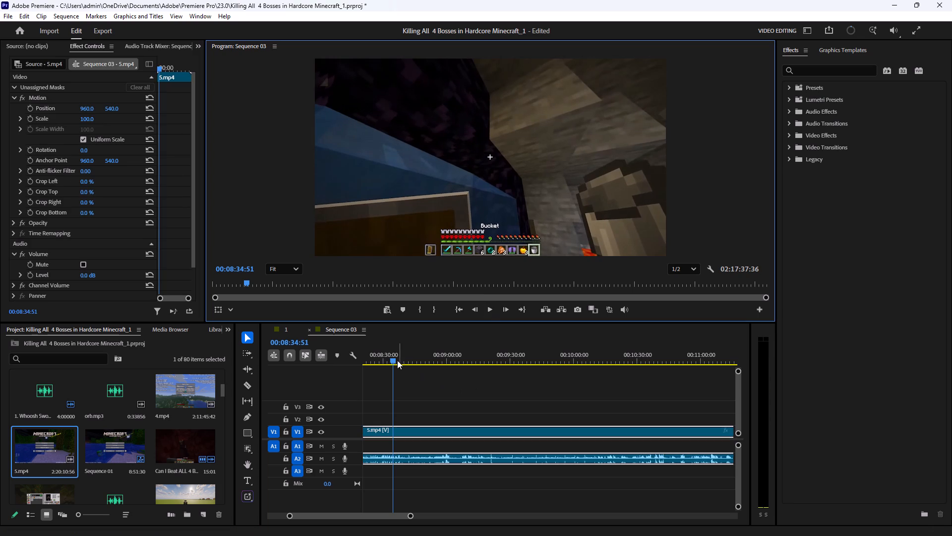
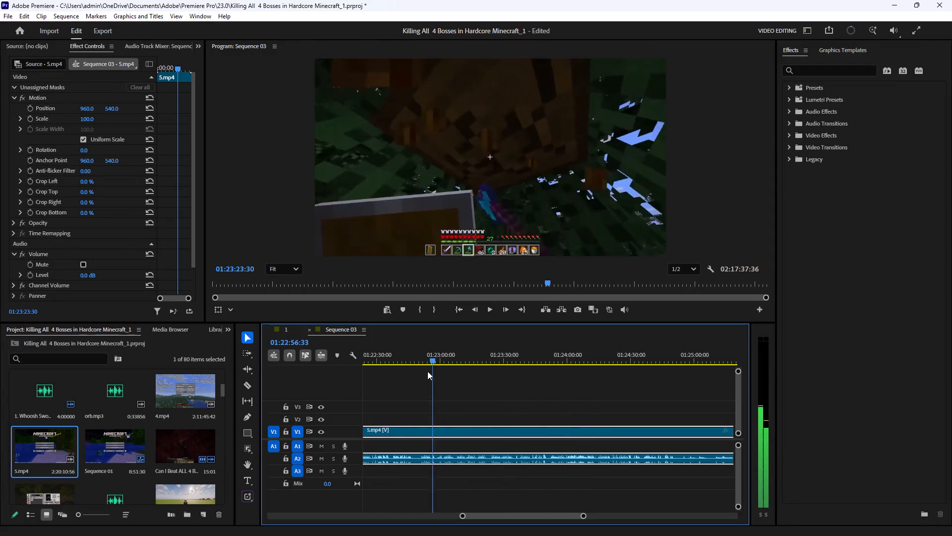
Split the long 5.mp4 clip at 01:22:48:21, delete the part before the cut, and close the gap.
{"action": "key", "text": "c"}
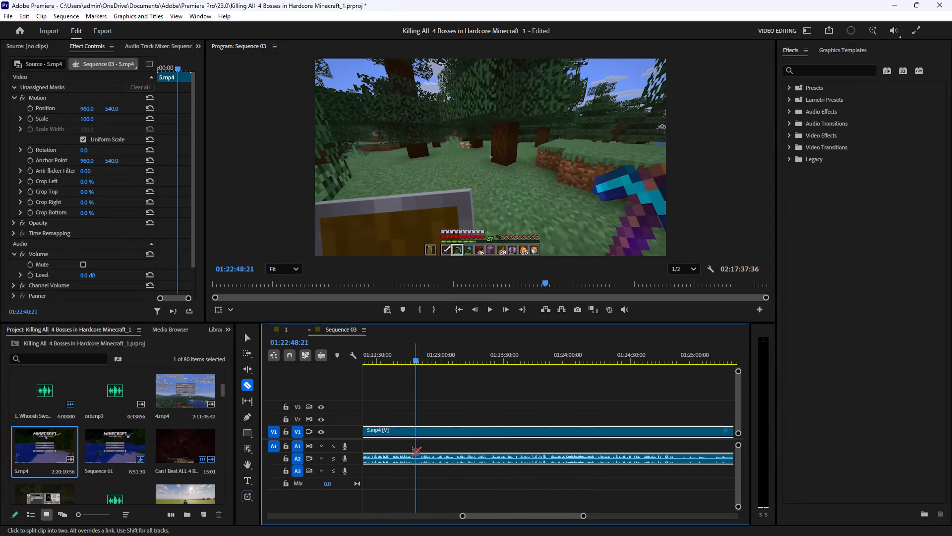
{"action": "left_click", "coordinate": [414, 434]}
{"action": "left_click", "coordinate": [249, 342]}
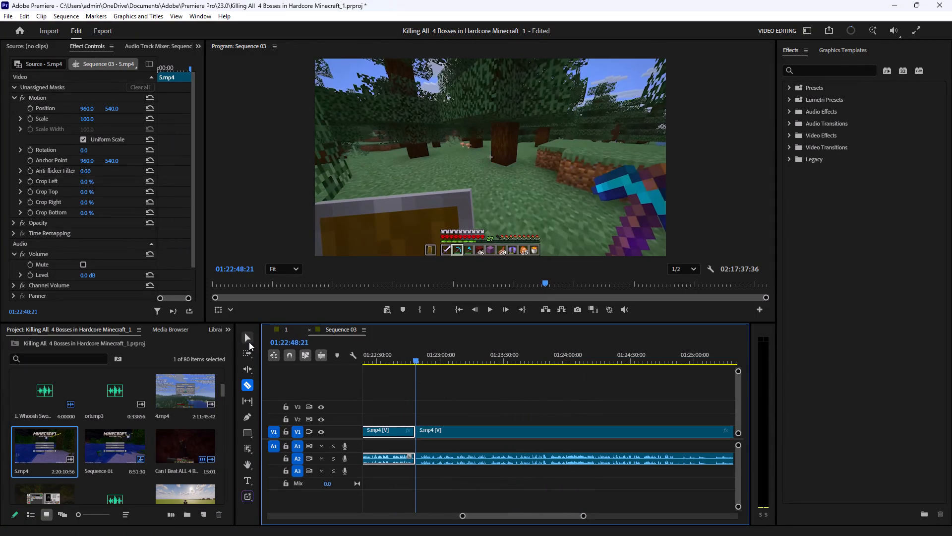
{"action": "left_click_drag", "start_coordinate": [389, 402], "coordinate": [382, 484]}
{"action": "key", "text": "BackSpace"}
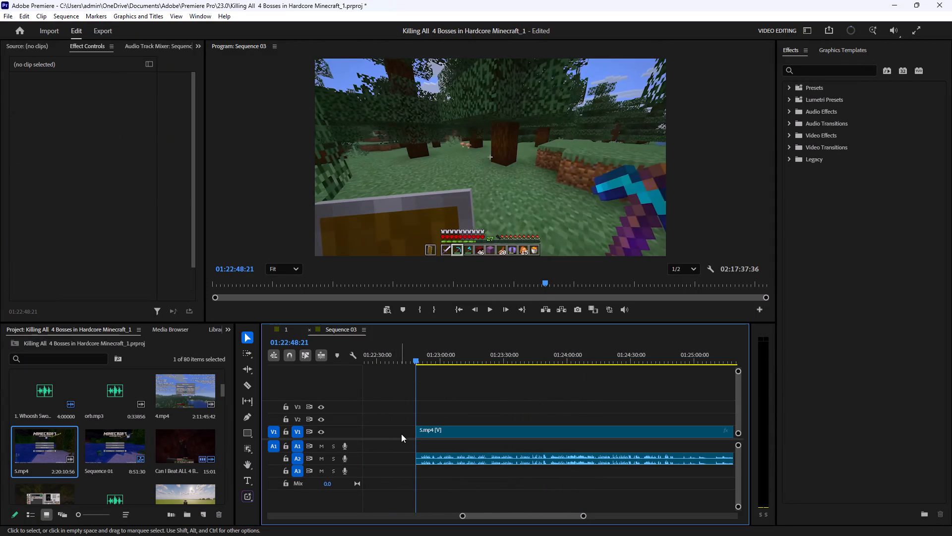
{"action": "left_click", "coordinate": [401, 434]}
{"action": "key", "text": "BackSpace"}
Review the opening from about 00:00:13, and delete the short second 5.mp4 clip, closing the gap it leaves.
{"action": "left_click_drag", "start_coordinate": [493, 517], "coordinate": [254, 494]}
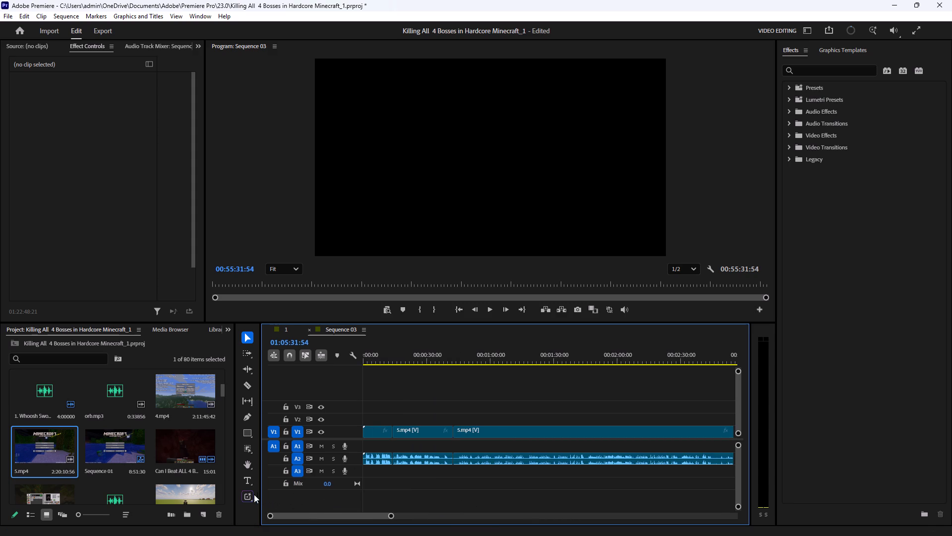
{"action": "left_click_drag", "start_coordinate": [254, 494], "coordinate": [252, 496]}
{"action": "left_click_drag", "start_coordinate": [440, 356], "coordinate": [392, 363]}
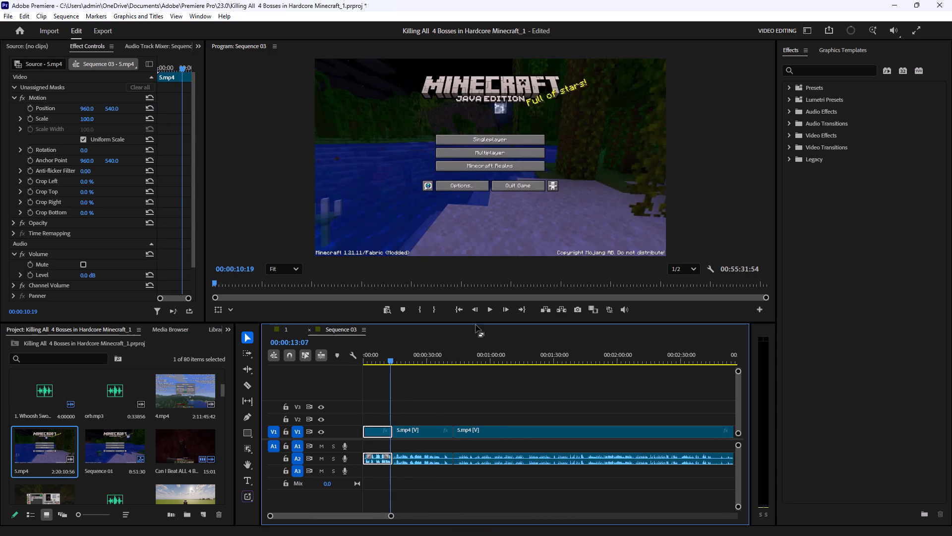
{"action": "left_click", "coordinate": [491, 312]}
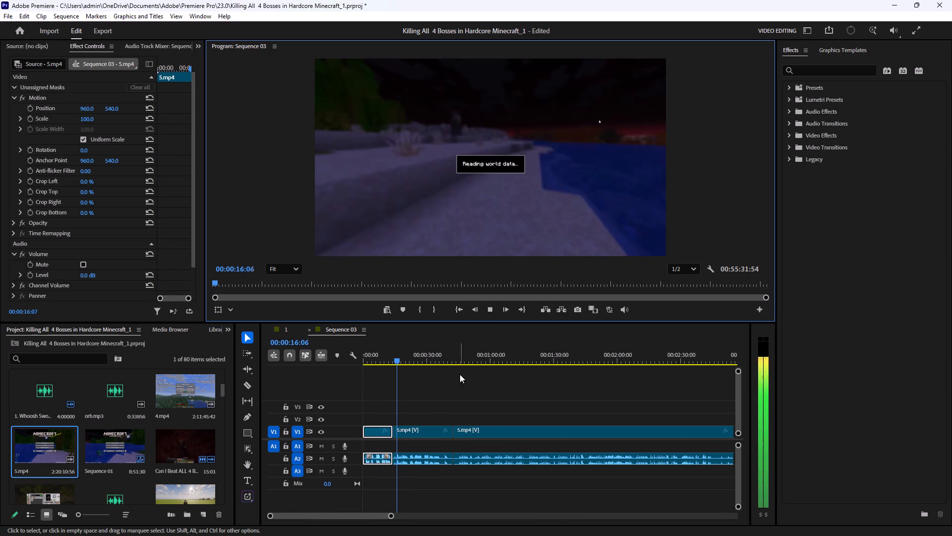
{"action": "left_click", "coordinate": [461, 391]}
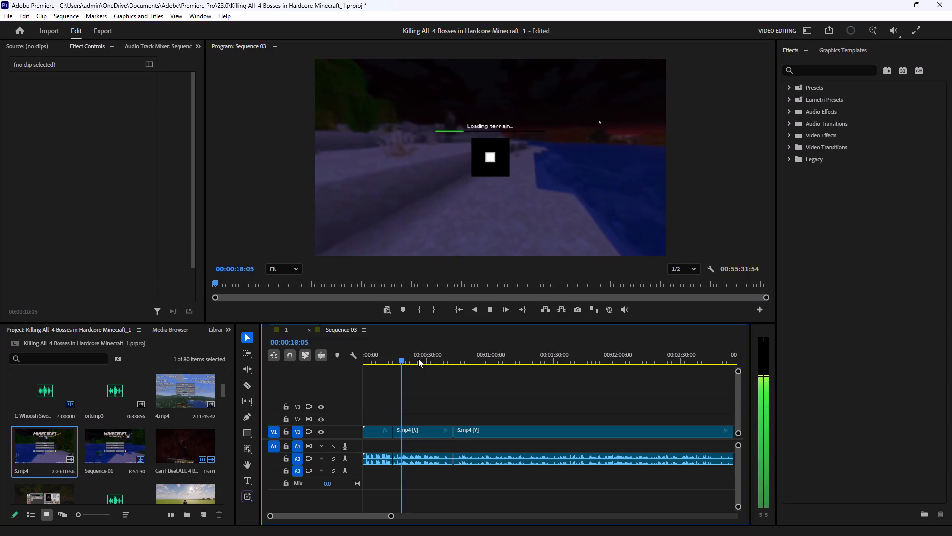
{"action": "left_click", "coordinate": [418, 359]}
{"action": "left_click", "coordinate": [489, 310]}
{"action": "left_click", "coordinate": [530, 394]}
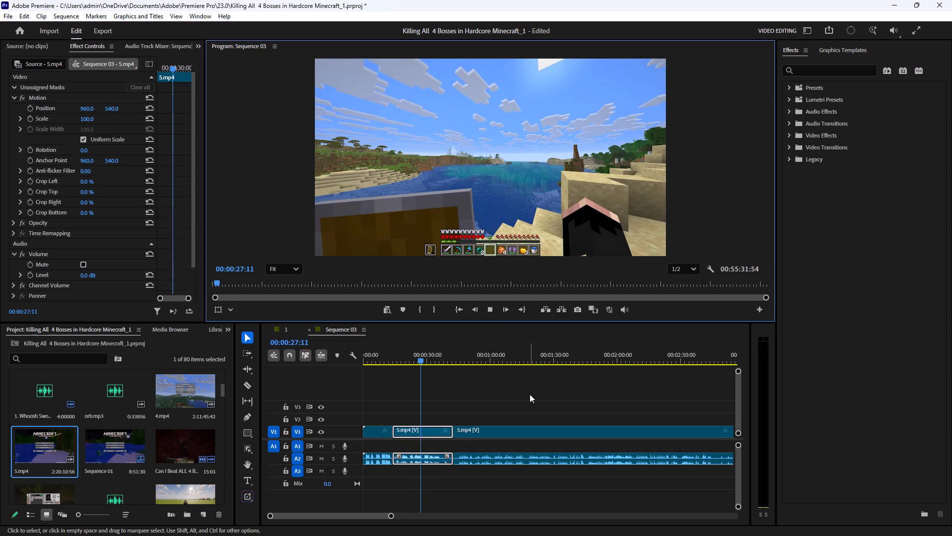
{"action": "left_click", "coordinate": [492, 311]}
{"action": "left_click_drag", "start_coordinate": [422, 405], "coordinate": [420, 481]}
{"action": "key", "text": "BackSpace"}
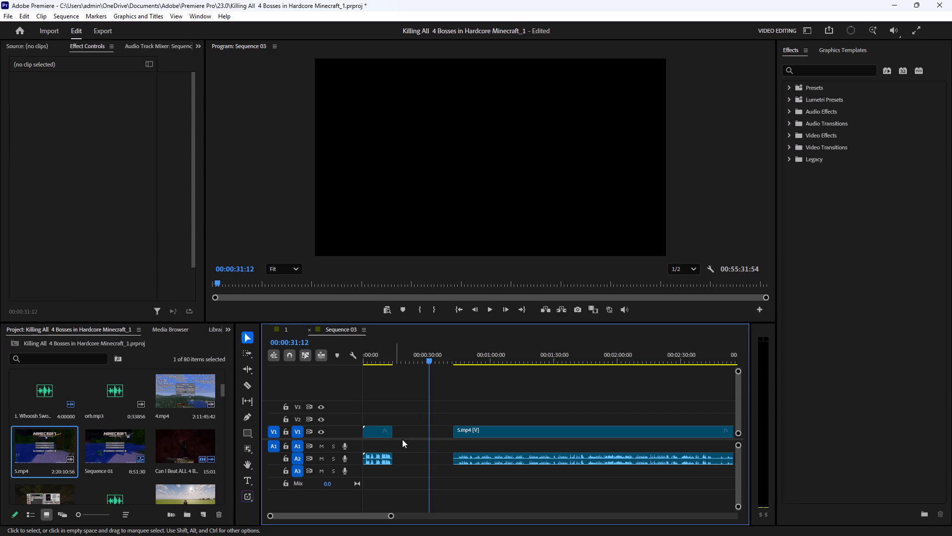
{"action": "left_click", "coordinate": [411, 433]}
{"action": "key", "text": "BackSpace"}
Check the join after the opening clip, and skim the long 5.mp4 clip to about 00:29:50 and back to the sequence start.
{"action": "left_click_drag", "start_coordinate": [404, 350], "coordinate": [391, 362]}
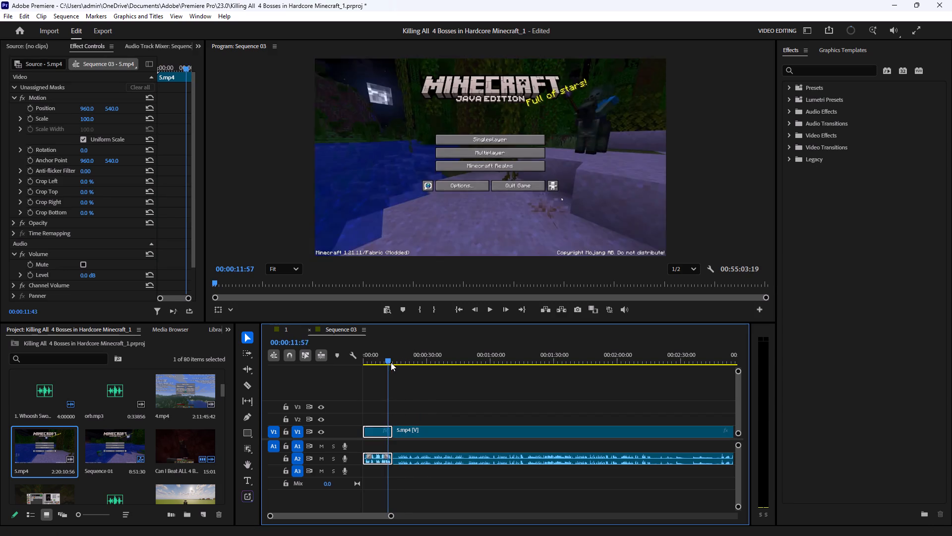
{"action": "left_click_drag", "start_coordinate": [391, 362], "coordinate": [423, 362]}
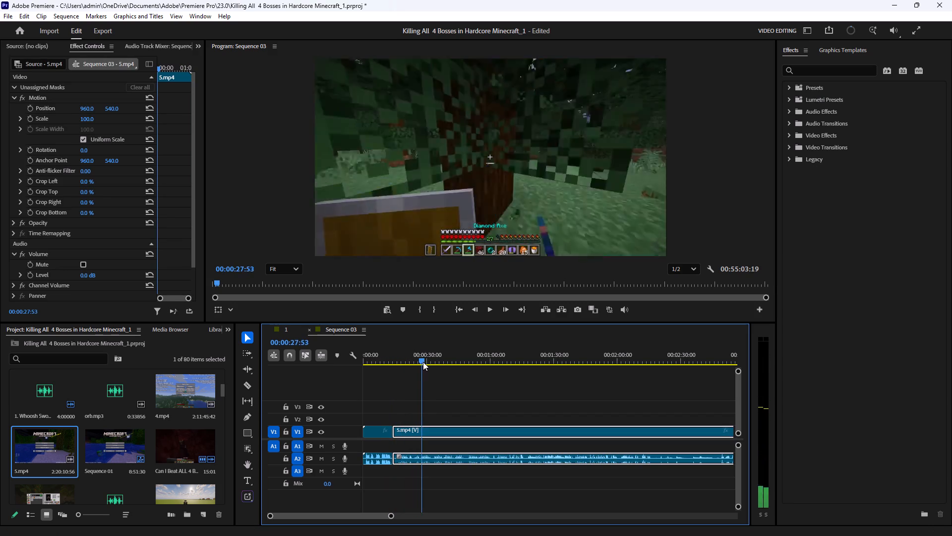
{"action": "left_click_drag", "start_coordinate": [423, 362], "coordinate": [426, 362]}
{"action": "left_click", "coordinate": [489, 312]}
{"action": "left_click", "coordinate": [484, 417]}
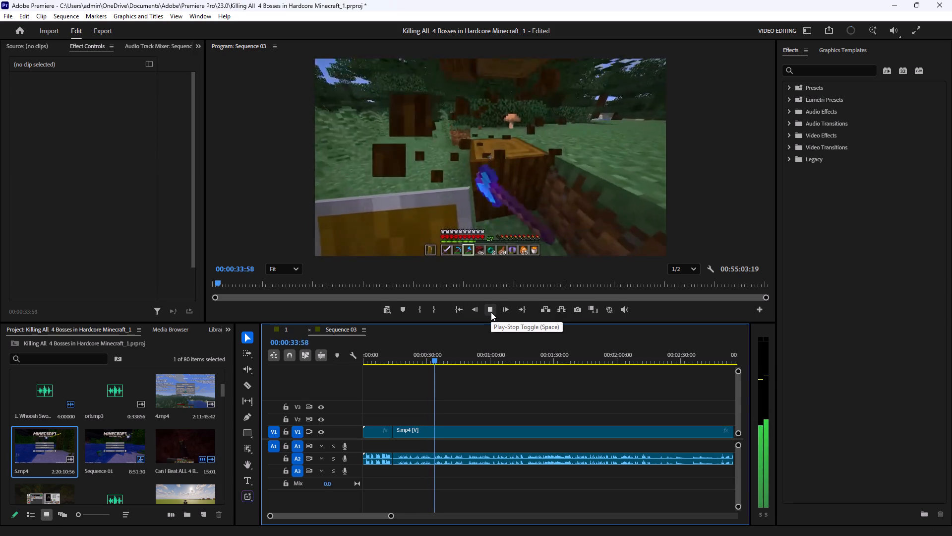
{"action": "left_click_drag", "start_coordinate": [444, 360], "coordinate": [687, 373]}
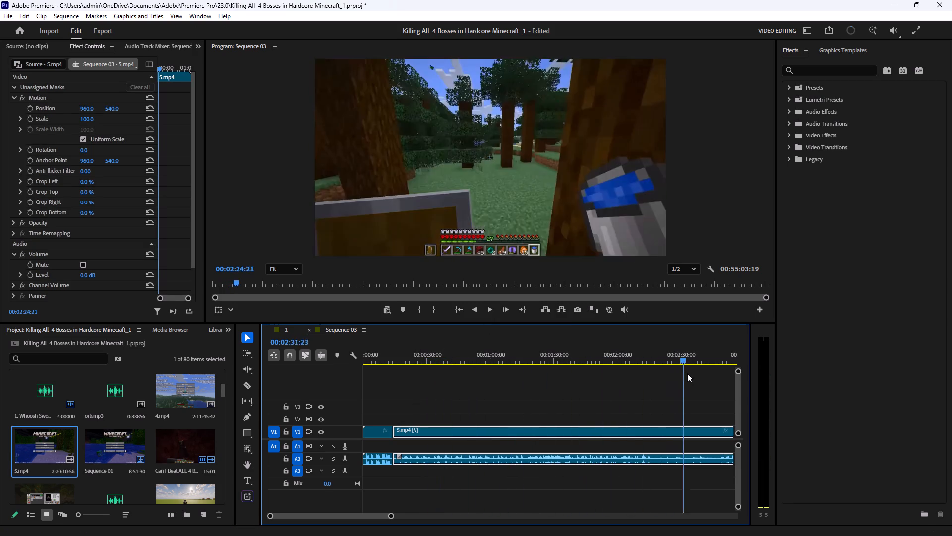
{"action": "left_click_drag", "start_coordinate": [687, 373], "coordinate": [740, 376]}
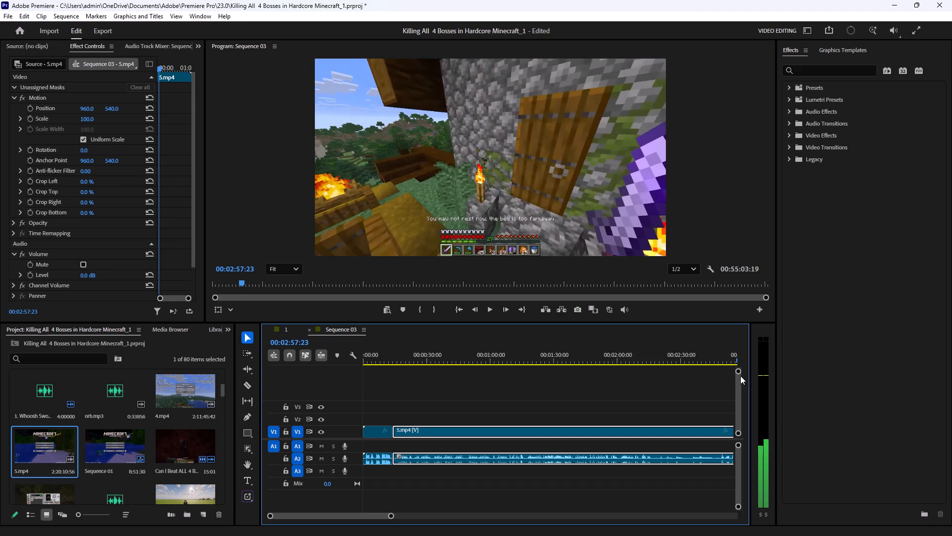
{"action": "left_click_drag", "start_coordinate": [740, 376], "coordinate": [741, 376]}
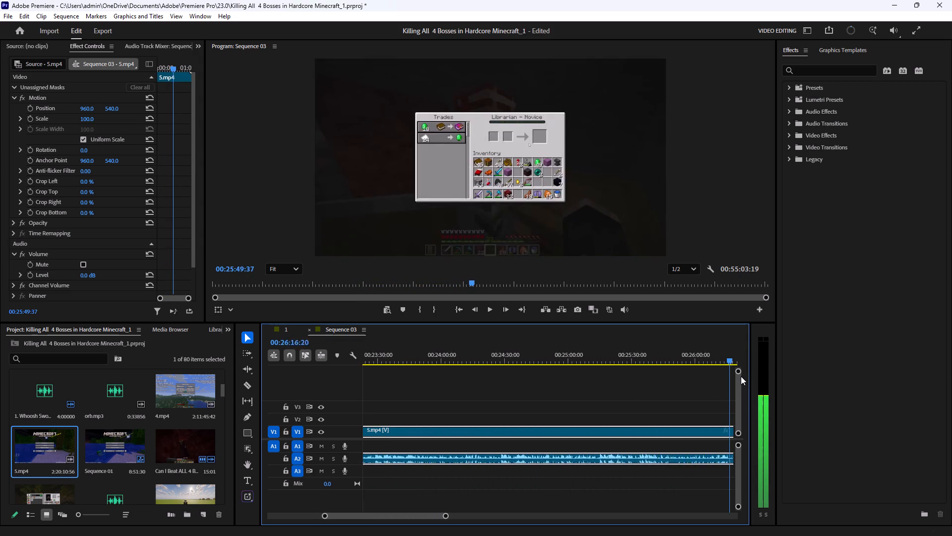
{"action": "left_click_drag", "start_coordinate": [741, 376], "coordinate": [475, 388]}
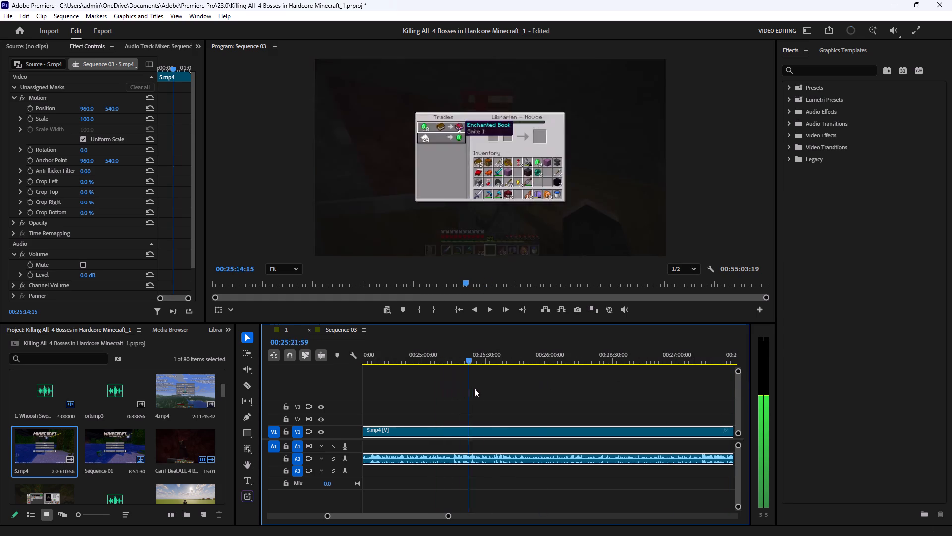
{"action": "left_click_drag", "start_coordinate": [475, 388], "coordinate": [715, 379]}
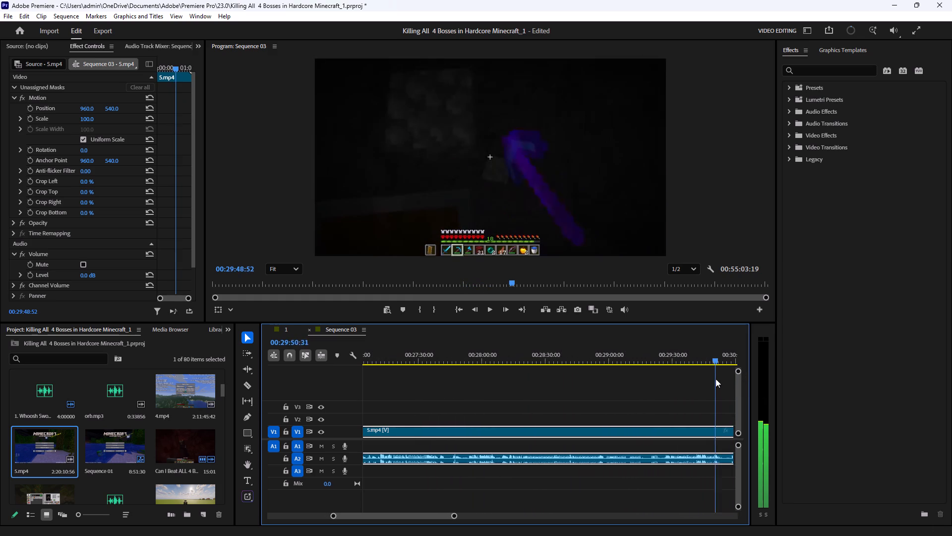
{"action": "left_click_drag", "start_coordinate": [715, 379], "coordinate": [381, 377]}
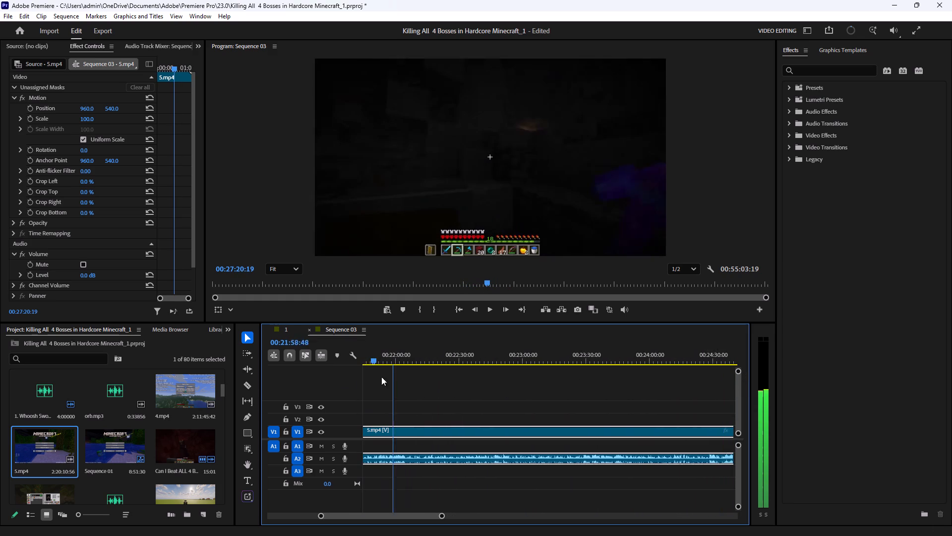
{"action": "left_click_drag", "start_coordinate": [381, 377], "coordinate": [557, 387]}
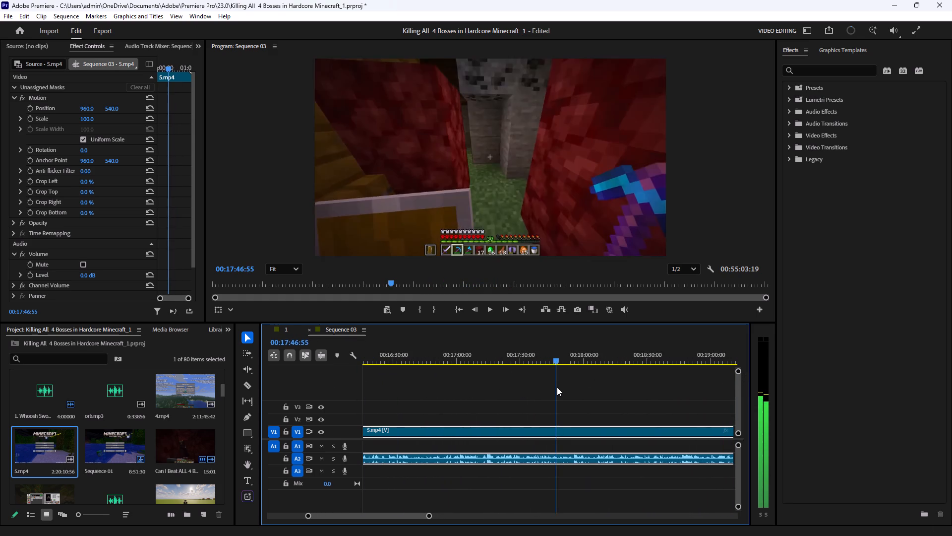
{"action": "left_click_drag", "start_coordinate": [557, 387], "coordinate": [199, 391]}
{"action": "left_click", "coordinate": [461, 385]}
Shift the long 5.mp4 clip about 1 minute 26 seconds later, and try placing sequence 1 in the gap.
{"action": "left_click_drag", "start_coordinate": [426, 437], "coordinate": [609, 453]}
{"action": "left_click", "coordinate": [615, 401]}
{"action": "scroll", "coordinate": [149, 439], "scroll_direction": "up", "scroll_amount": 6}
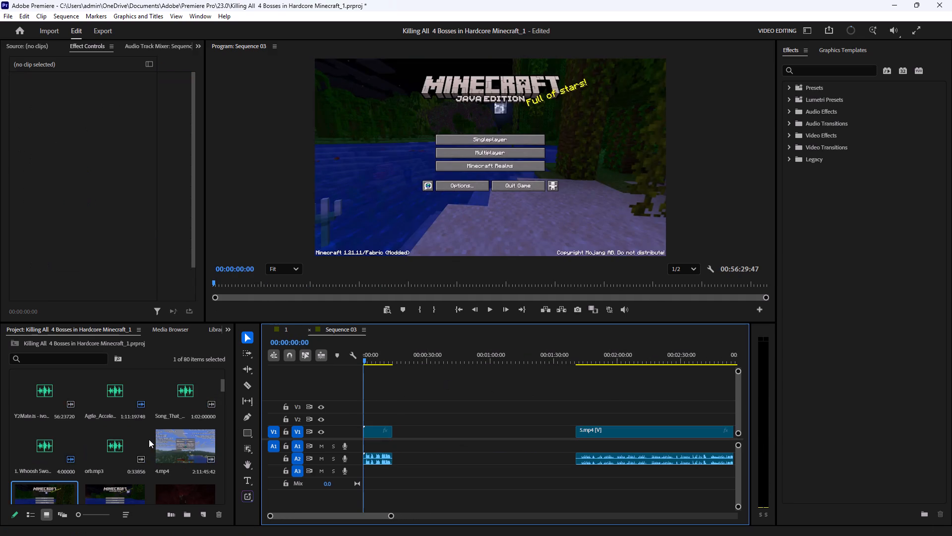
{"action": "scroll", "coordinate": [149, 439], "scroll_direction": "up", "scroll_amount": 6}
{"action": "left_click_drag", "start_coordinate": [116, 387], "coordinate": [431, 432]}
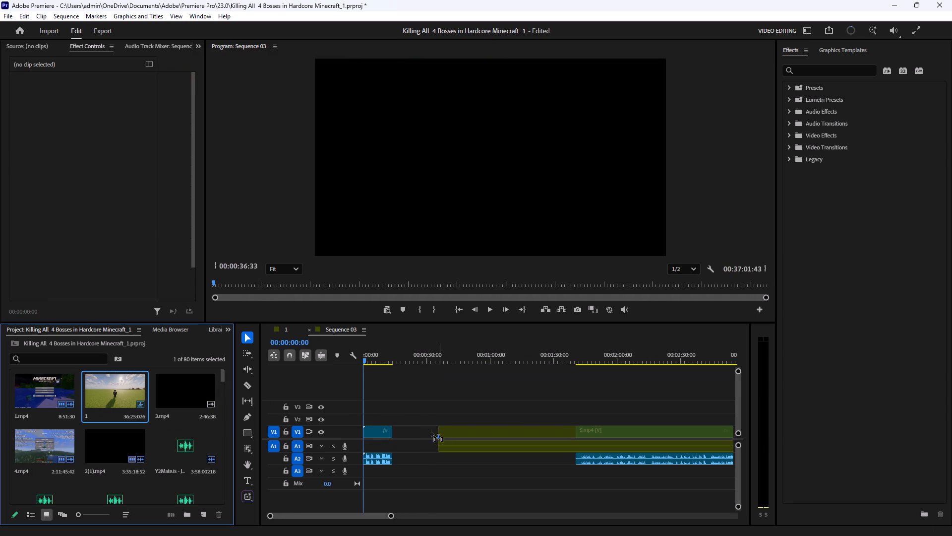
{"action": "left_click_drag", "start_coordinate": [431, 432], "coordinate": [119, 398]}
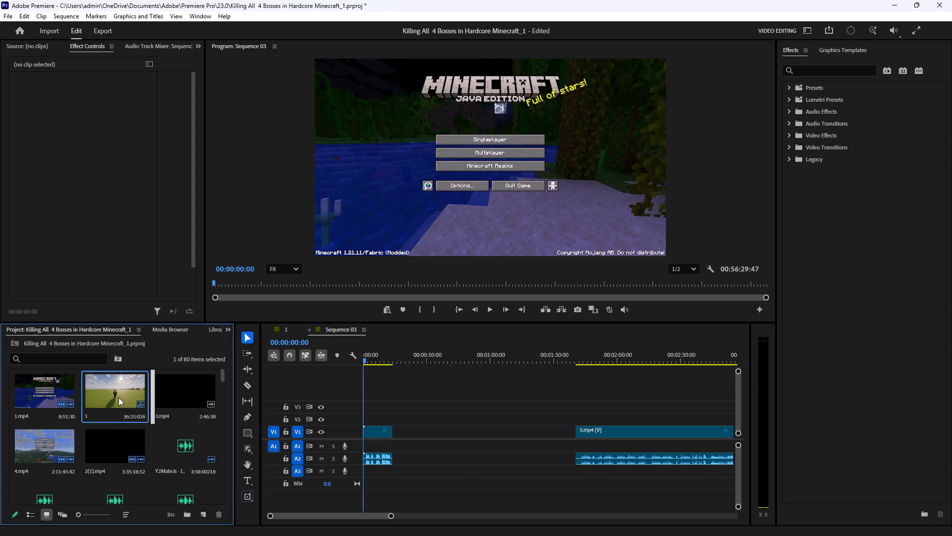
Look through the project's media items for something to place in the gap after the opening clip.
{"action": "scroll", "coordinate": [103, 441], "scroll_direction": "down", "scroll_amount": 11}
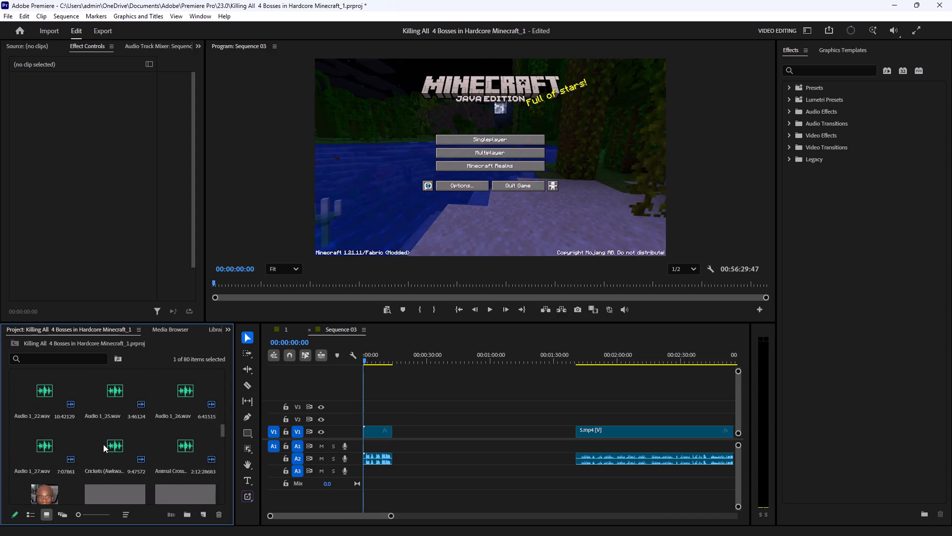
{"action": "scroll", "coordinate": [103, 444], "scroll_direction": "down", "scroll_amount": 5}
{"action": "scroll", "coordinate": [103, 444], "scroll_direction": "up", "scroll_amount": 9}
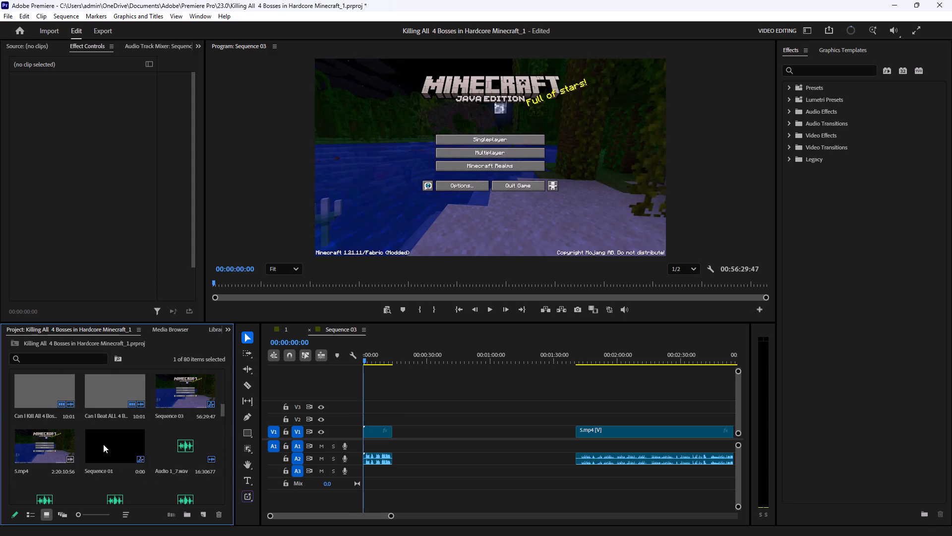
{"action": "scroll", "coordinate": [103, 444], "scroll_direction": "down", "scroll_amount": 2}
{"action": "scroll", "coordinate": [103, 444], "scroll_direction": "up", "scroll_amount": 4}
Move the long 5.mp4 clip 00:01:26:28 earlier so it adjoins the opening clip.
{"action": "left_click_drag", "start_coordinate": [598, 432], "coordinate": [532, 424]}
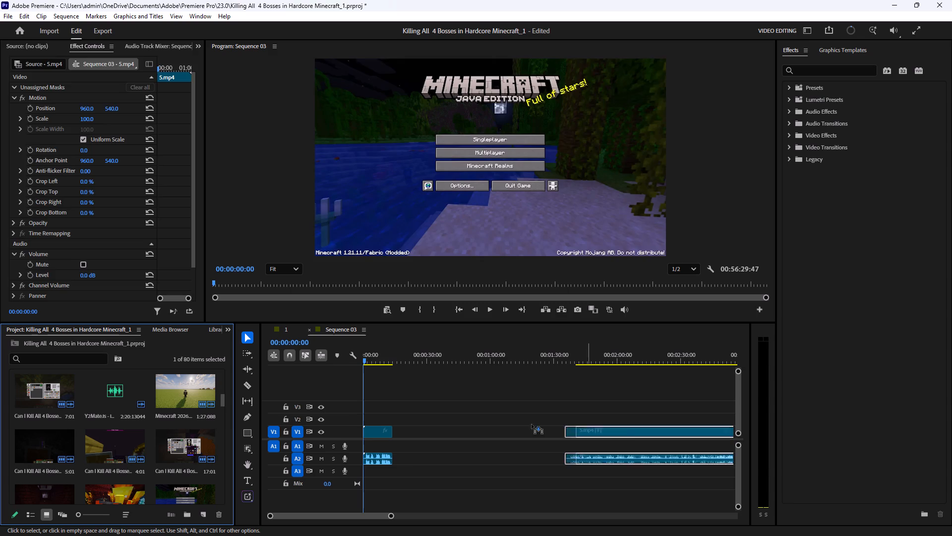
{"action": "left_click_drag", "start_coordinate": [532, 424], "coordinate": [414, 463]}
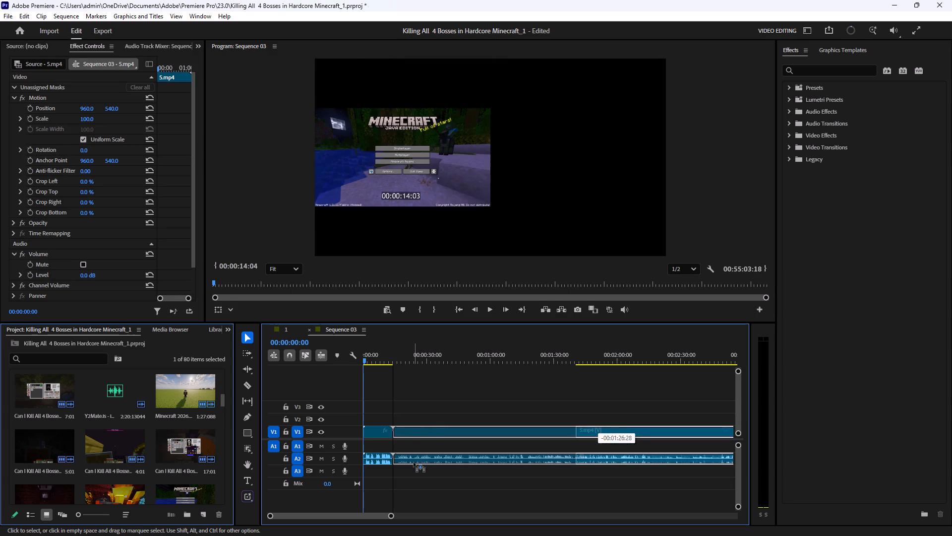
Skim the long 5.mp4 clip to about 00:19:34, sampling playback from 00:18:41, and return toward the start of the sequence.
{"action": "left_click_drag", "start_coordinate": [393, 360], "coordinate": [433, 364]}
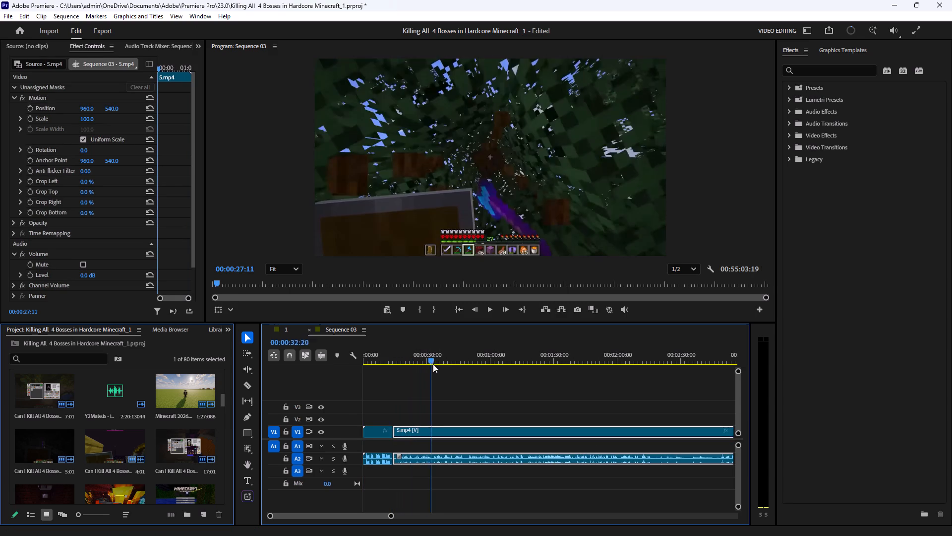
{"action": "left_click_drag", "start_coordinate": [433, 364], "coordinate": [675, 383]}
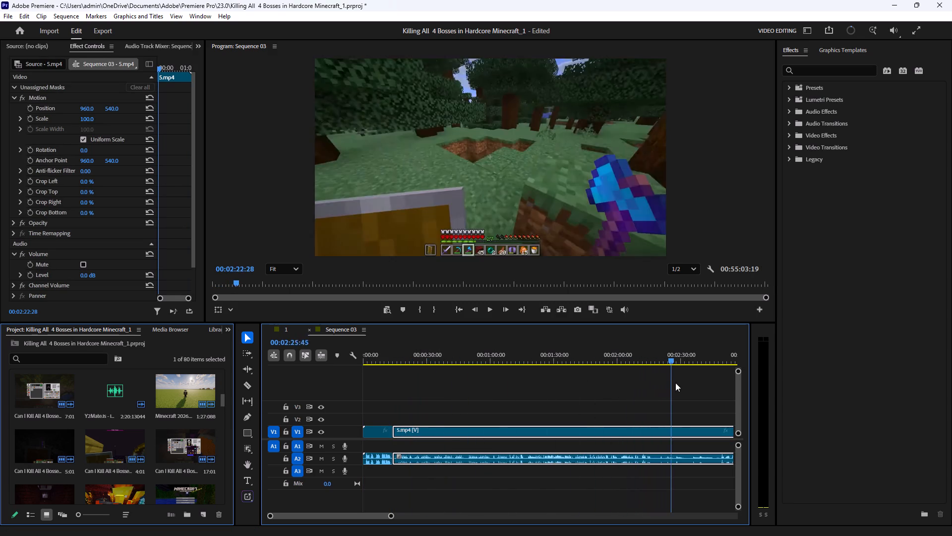
{"action": "left_click_drag", "start_coordinate": [675, 383], "coordinate": [741, 388]}
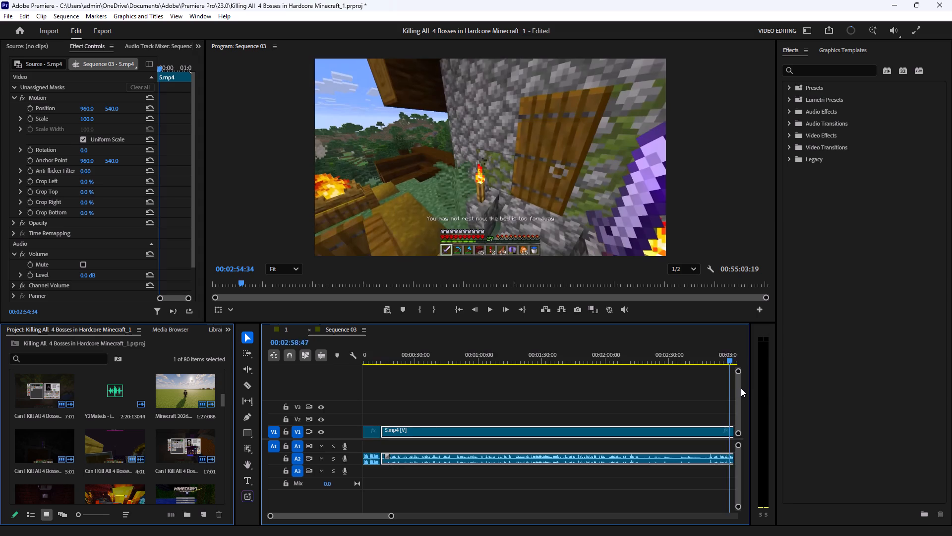
{"action": "left_click_drag", "start_coordinate": [741, 388], "coordinate": [742, 390]}
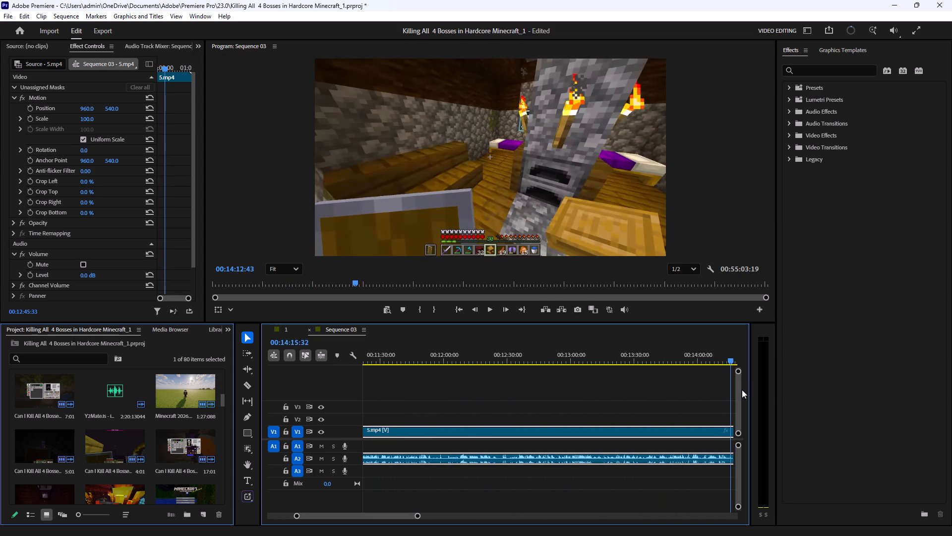
{"action": "left_click_drag", "start_coordinate": [742, 390], "coordinate": [656, 403]}
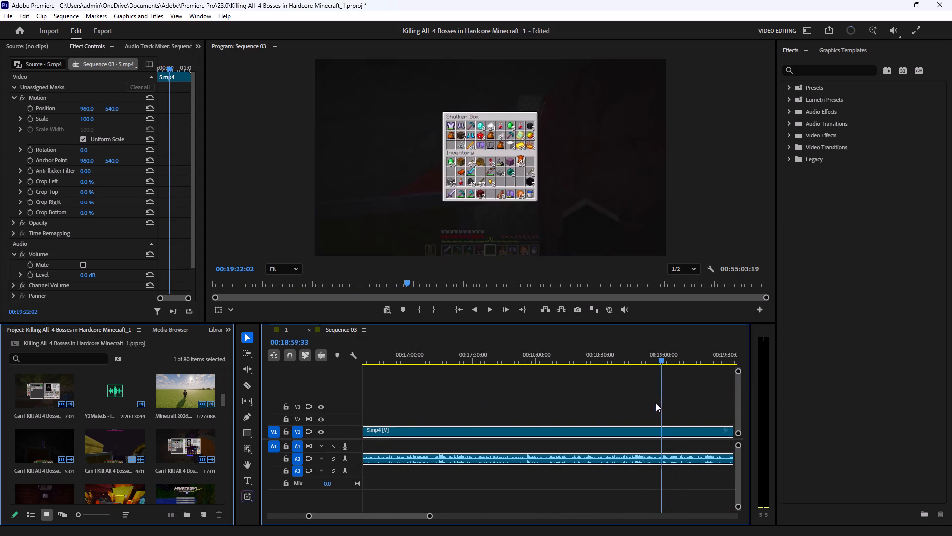
{"action": "left_click_drag", "start_coordinate": [656, 403], "coordinate": [626, 400]}
{"action": "left_click", "coordinate": [492, 312]}
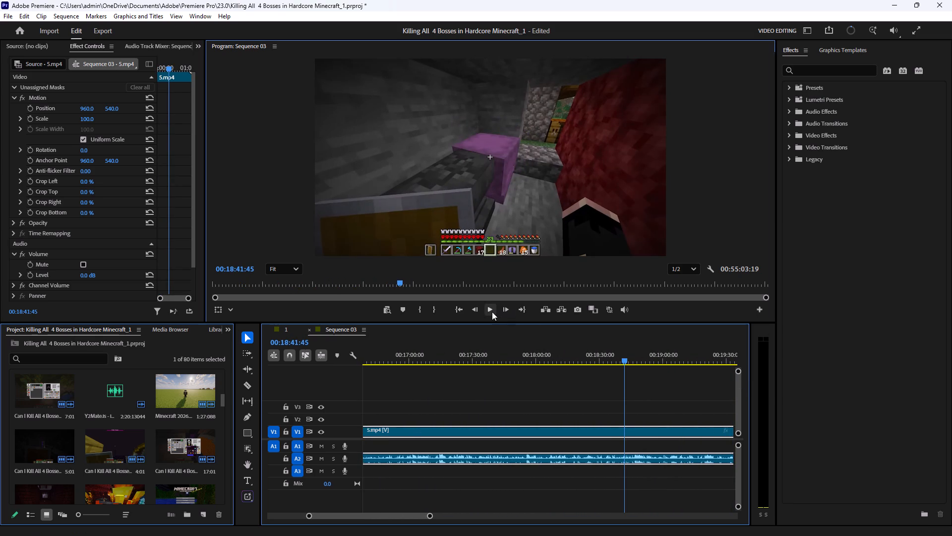
{"action": "left_click", "coordinate": [604, 398]}
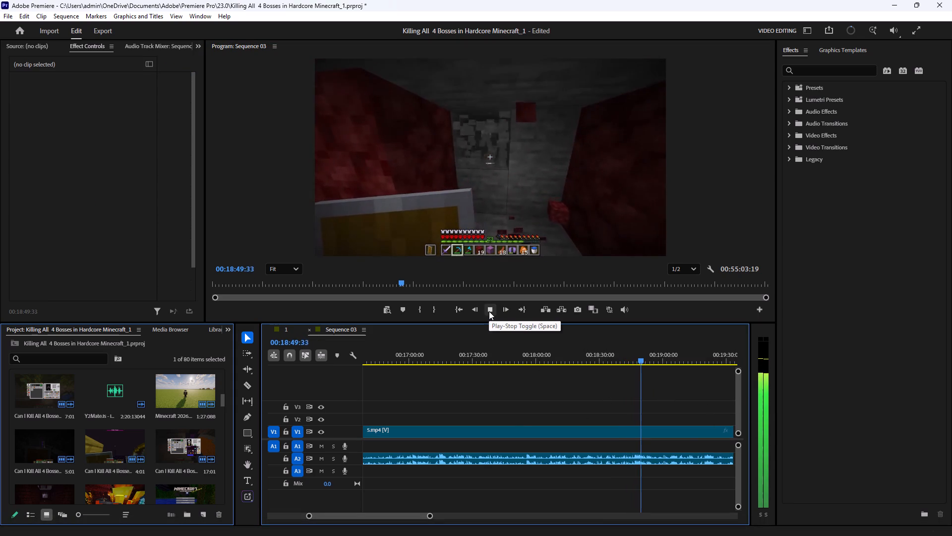
{"action": "left_click_drag", "start_coordinate": [648, 362], "coordinate": [702, 363]}
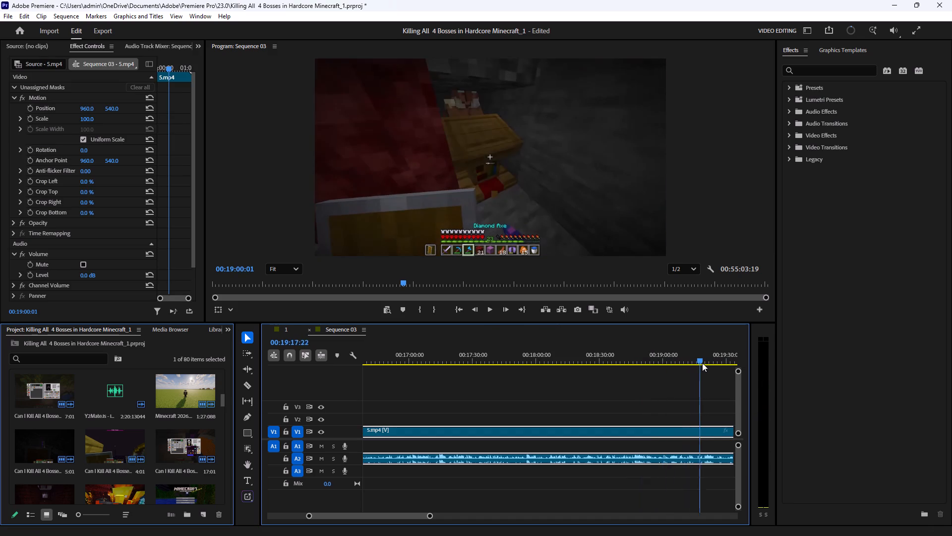
{"action": "left_click_drag", "start_coordinate": [702, 363], "coordinate": [738, 362]}
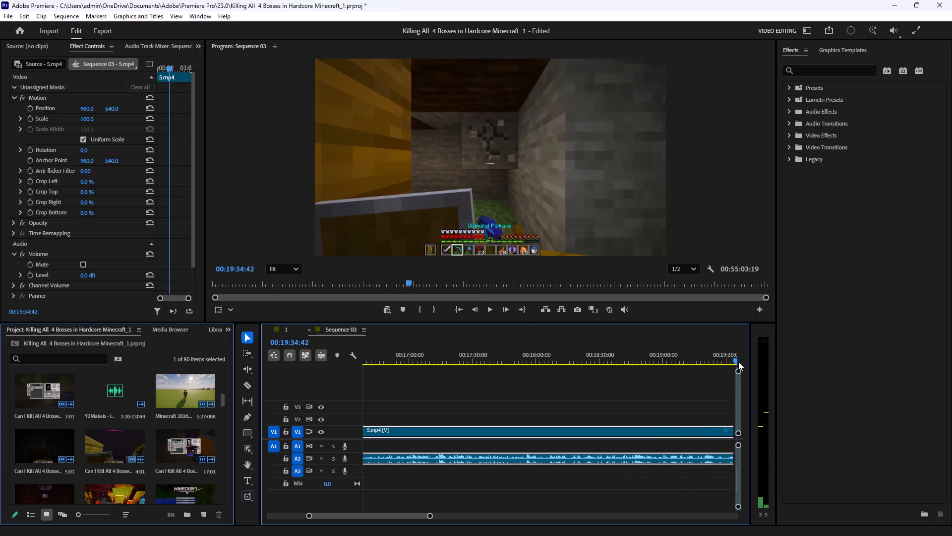
{"action": "left_click_drag", "start_coordinate": [738, 362], "coordinate": [570, 375]}
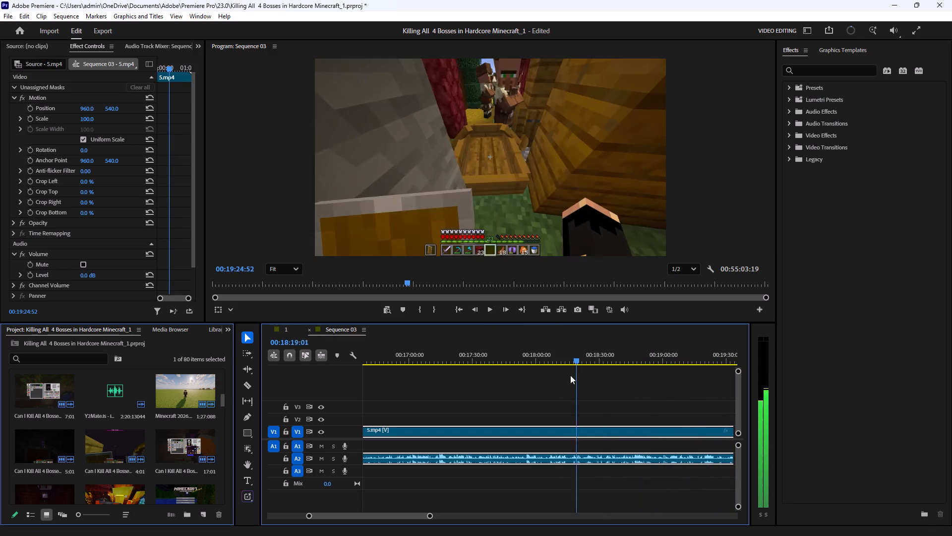
{"action": "left_click_drag", "start_coordinate": [570, 375], "coordinate": [204, 364]}
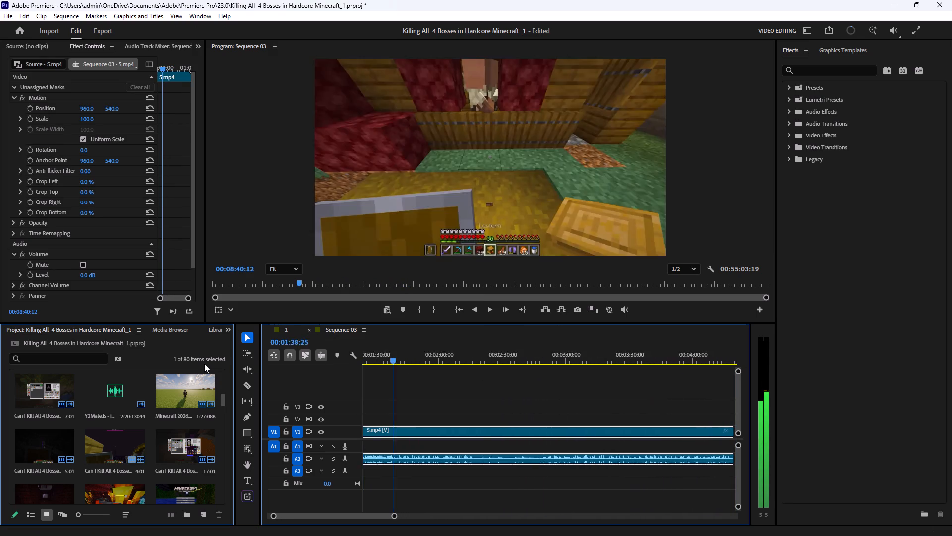
Split the long 5.mp4 clip at 00:00:38:40, after the tree-chopping footage near its beginning.
{"action": "left_click_drag", "start_coordinate": [204, 364], "coordinate": [413, 369]}
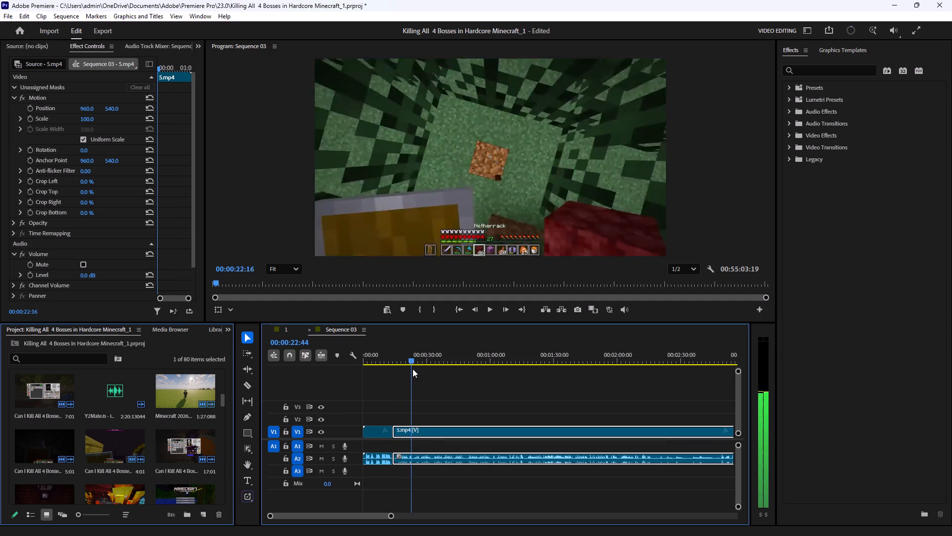
{"action": "left_click_drag", "start_coordinate": [413, 369], "coordinate": [452, 377]}
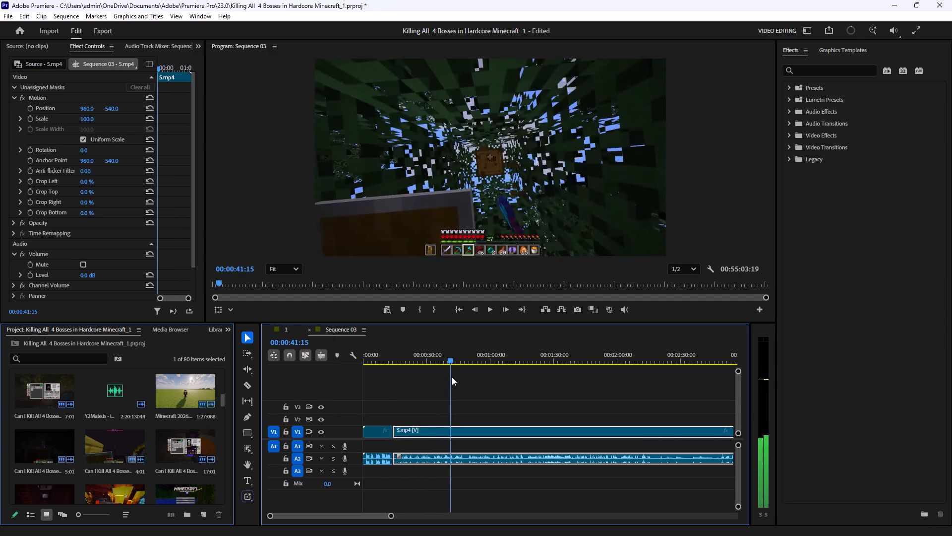
{"action": "left_click_drag", "start_coordinate": [452, 377], "coordinate": [448, 394]}
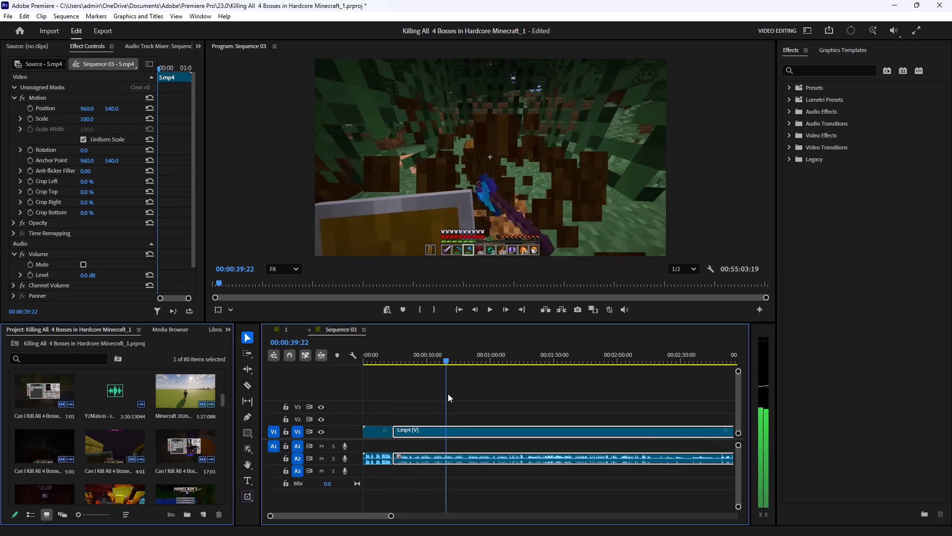
{"action": "left_click_drag", "start_coordinate": [448, 394], "coordinate": [446, 396]}
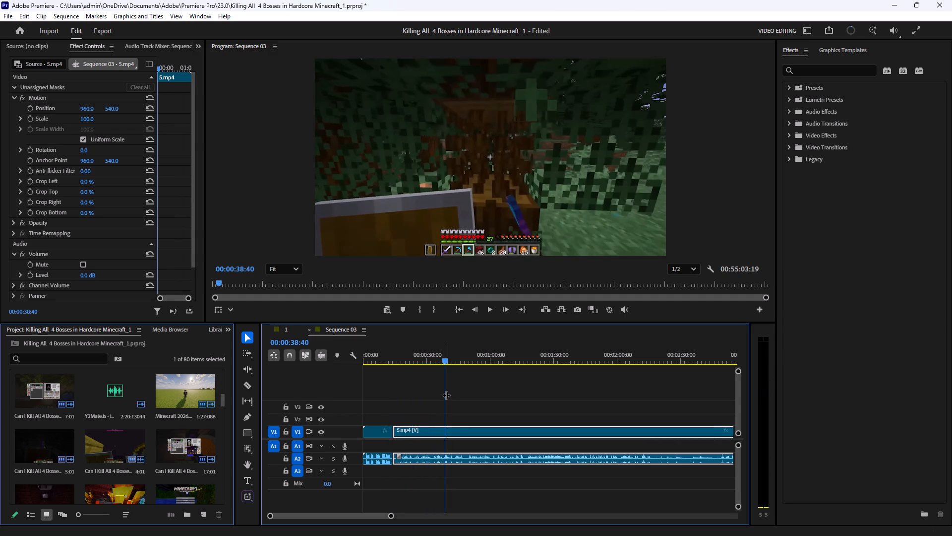
{"action": "key", "text": "c"}
{"action": "left_click", "coordinate": [445, 431]}
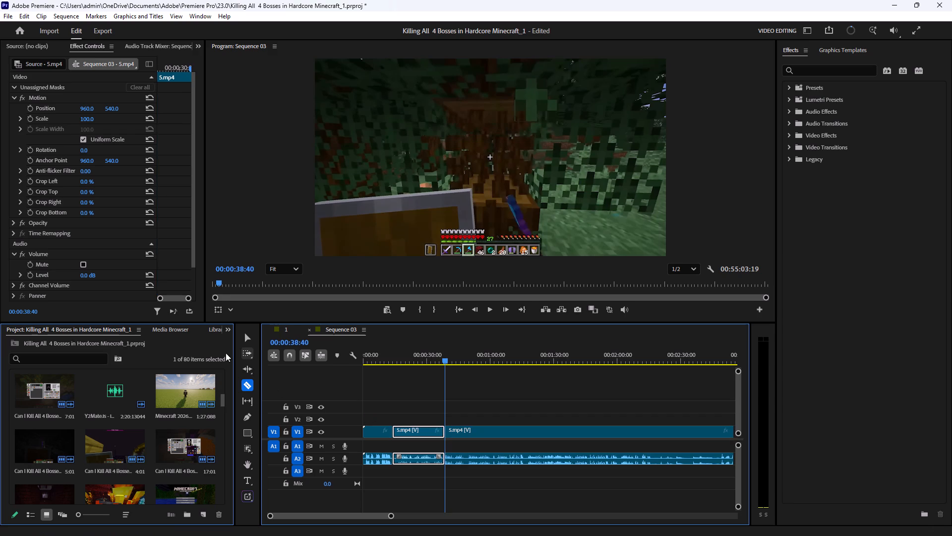
{"action": "left_click", "coordinate": [252, 337]}
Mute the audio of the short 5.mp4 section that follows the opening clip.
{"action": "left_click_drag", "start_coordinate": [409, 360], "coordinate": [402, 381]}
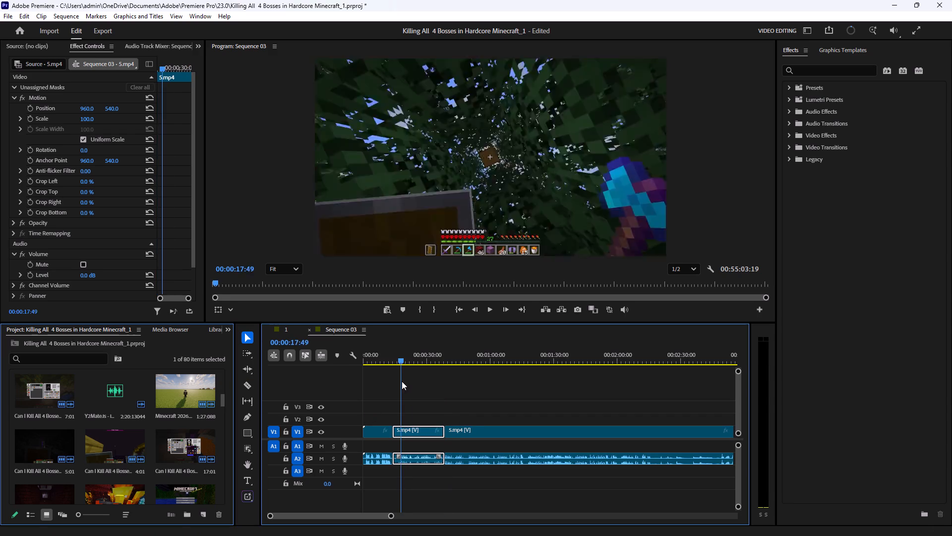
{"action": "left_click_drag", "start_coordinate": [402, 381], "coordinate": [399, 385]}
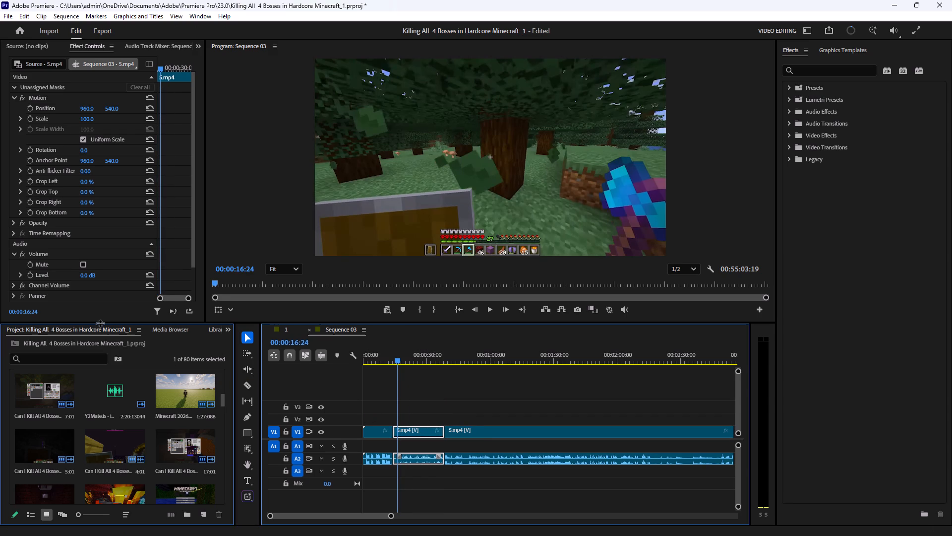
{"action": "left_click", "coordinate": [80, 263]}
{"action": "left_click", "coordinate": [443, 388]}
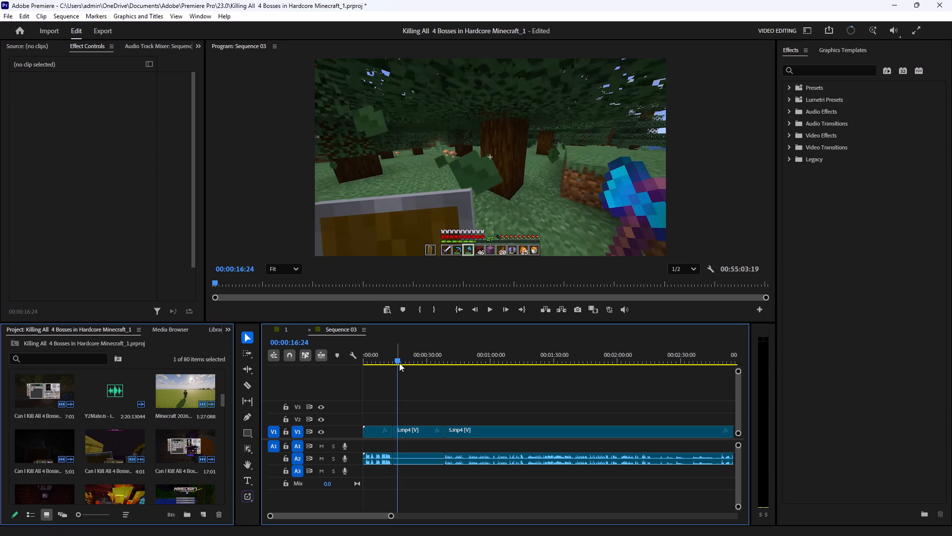
Record a voice-over on track A1 from 00:00:13:50, the end of the opening clip, to about 00:00:19:35.
{"action": "left_click_drag", "start_coordinate": [398, 360], "coordinate": [393, 385]}
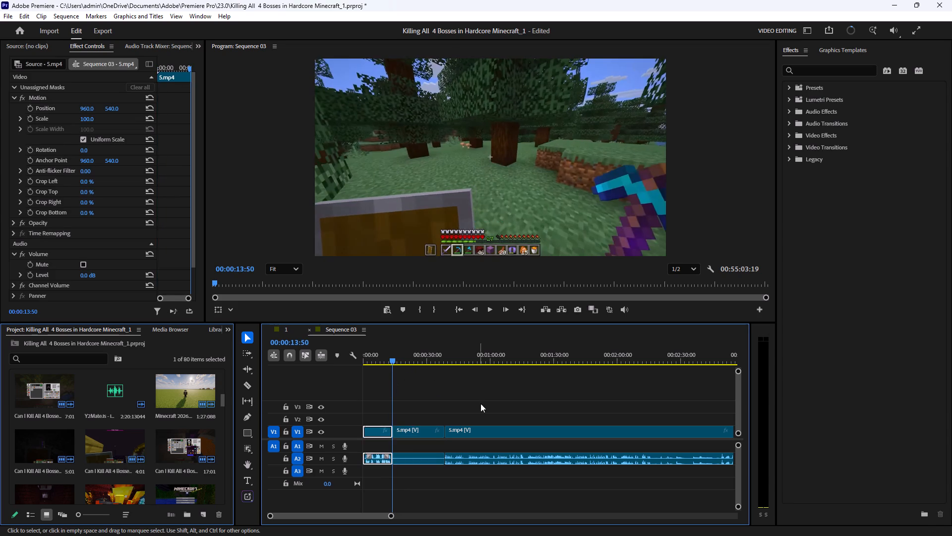
{"action": "left_click", "coordinate": [480, 402]}
{"action": "left_click", "coordinate": [345, 447]}
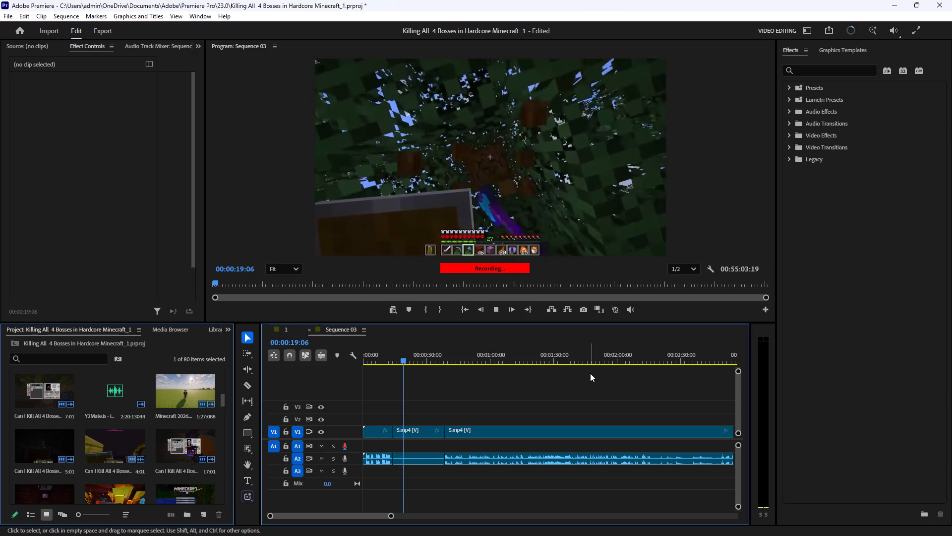
{"action": "key", "text": "space"}
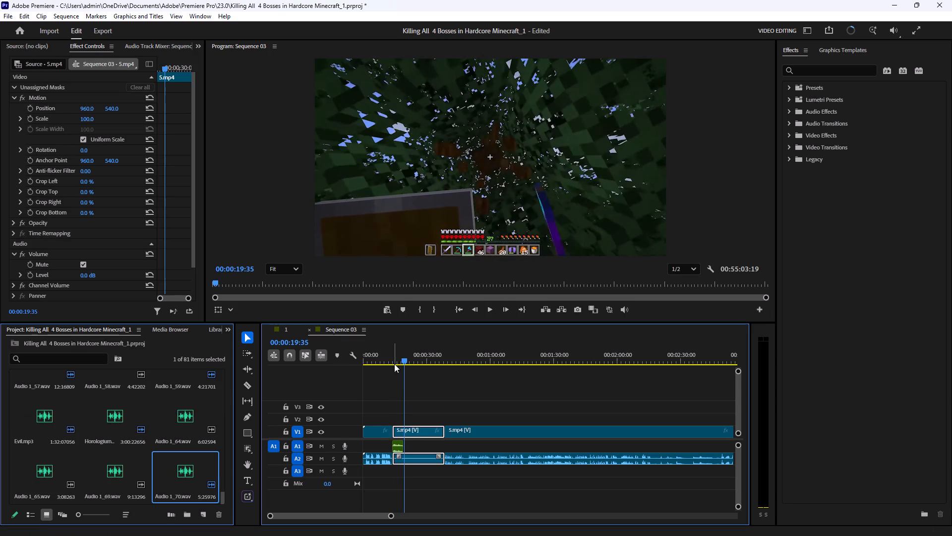
Set the volume level of the recorded voice-over clip on A1 to 5 dB.
{"action": "left_click", "coordinate": [397, 448]}
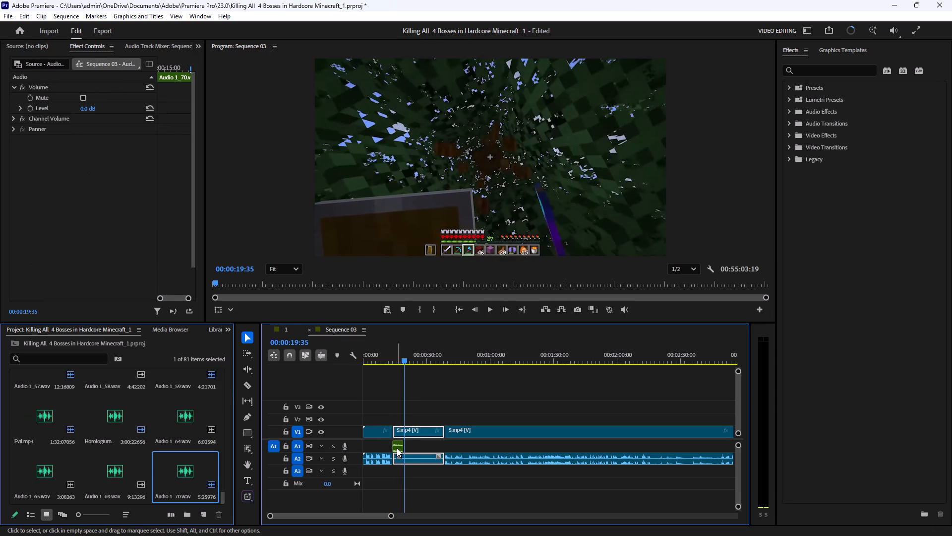
{"action": "left_click", "coordinate": [92, 106]}
{"action": "key", "text": "5"}
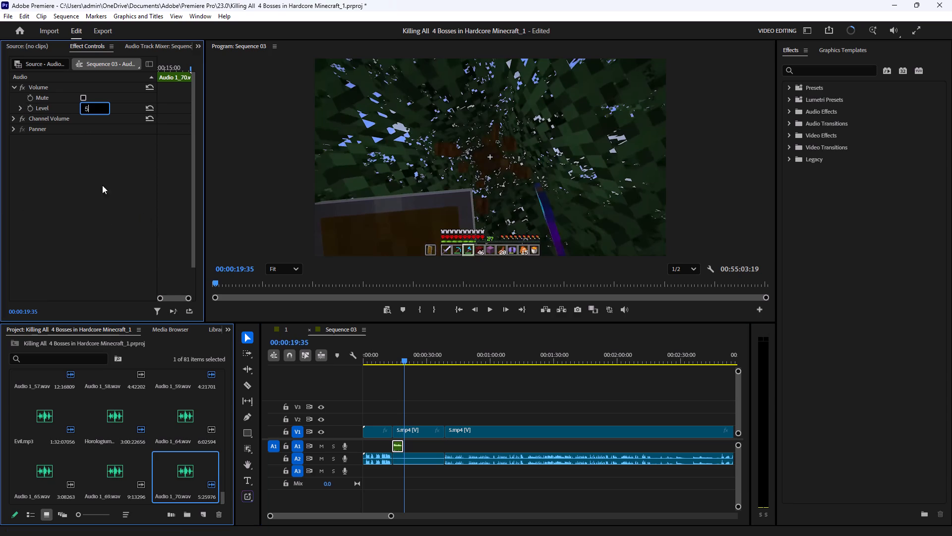
{"action": "left_click", "coordinate": [92, 196]}
Play back the voice-over section from the end of the opening clip to about 00:00:21:43, checking the sound and the picture.
{"action": "left_click_drag", "start_coordinate": [397, 362], "coordinate": [392, 370]}
{"action": "left_click", "coordinate": [489, 307]}
{"action": "left_click", "coordinate": [470, 387]}
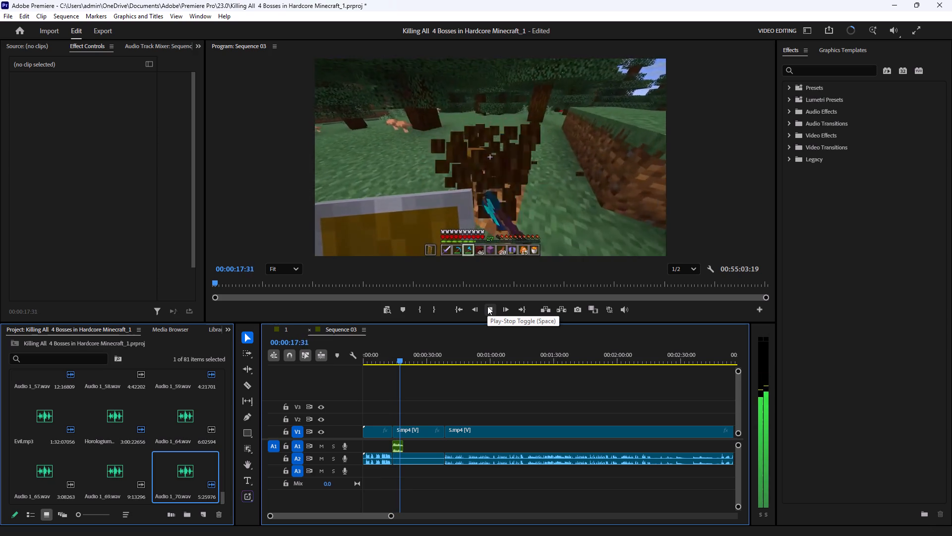
{"action": "left_click", "coordinate": [487, 306]}
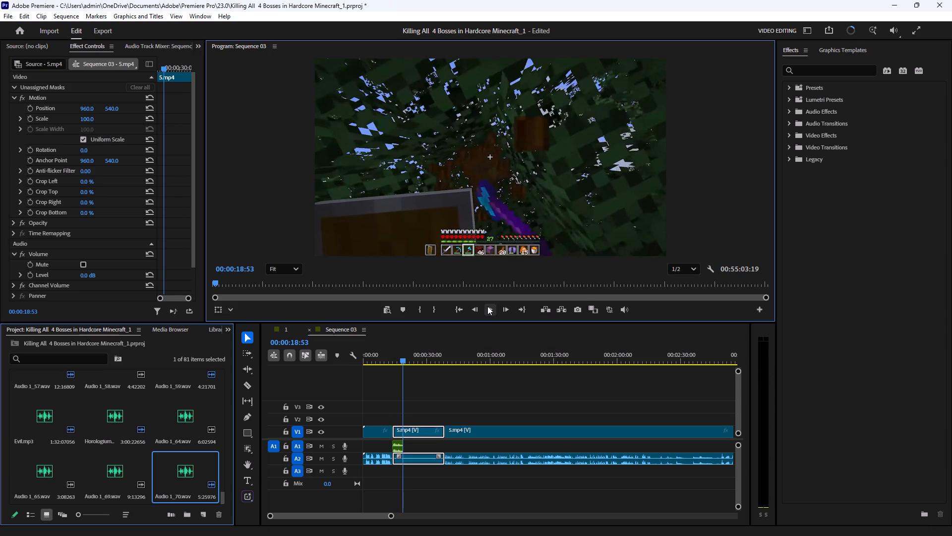
{"action": "left_click", "coordinate": [487, 306]}
{"action": "left_click", "coordinate": [487, 306]}
{"action": "left_click", "coordinate": [487, 306]}
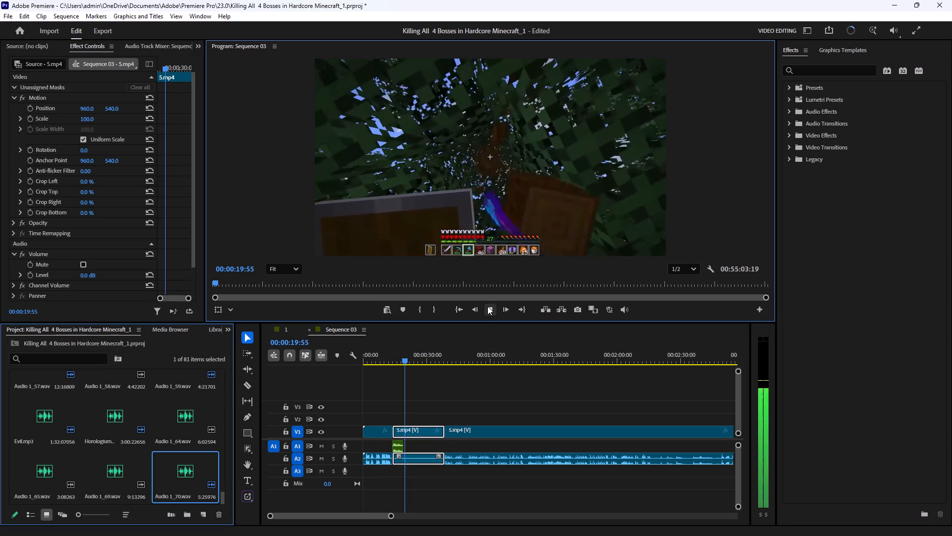
{"action": "left_click", "coordinate": [487, 306]}
{"action": "left_click", "coordinate": [487, 306]}
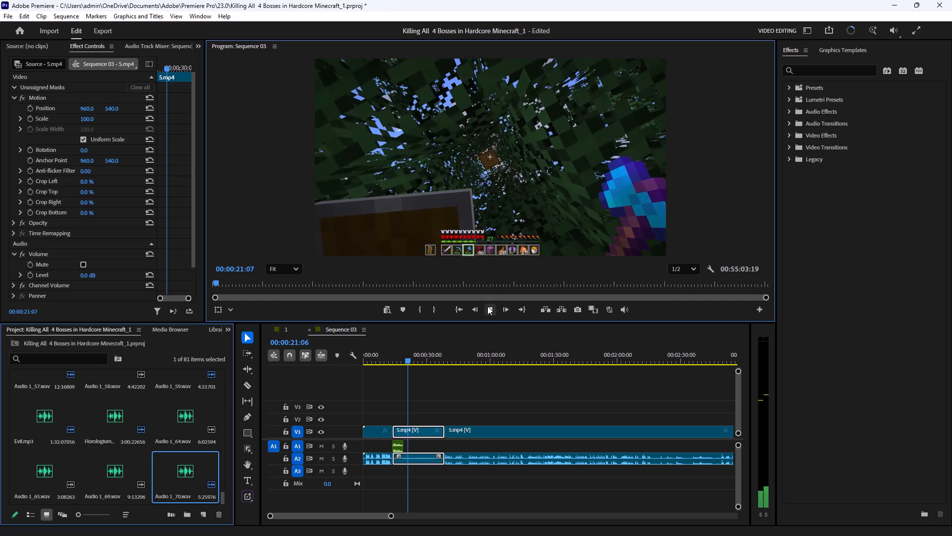
{"action": "left_click", "coordinate": [487, 306]}
Trim the end of the short 5.mp4 section back to 00:00:21:43 and close the gap before the long clip.
{"action": "left_click_drag", "start_coordinate": [443, 430], "coordinate": [418, 431]}
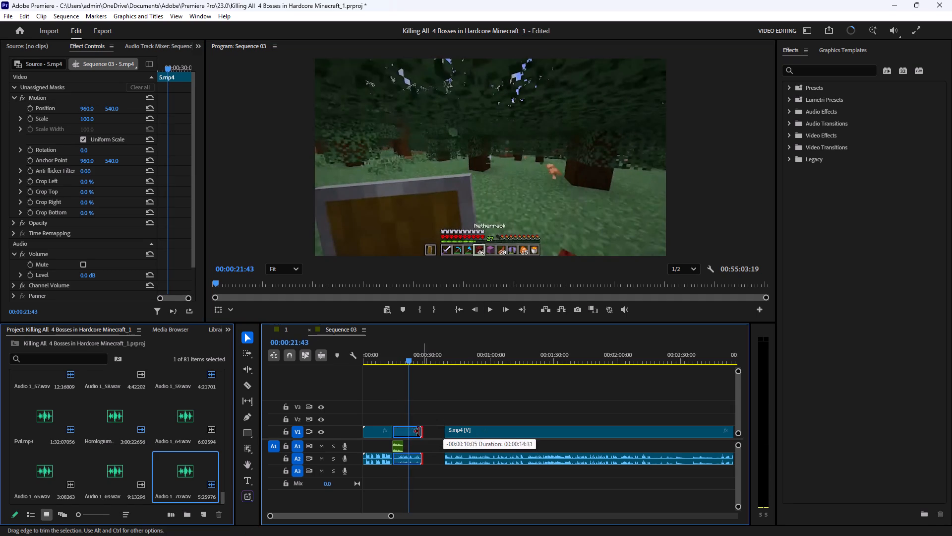
{"action": "left_click_drag", "start_coordinate": [418, 431], "coordinate": [406, 436]}
{"action": "left_click", "coordinate": [427, 430]}
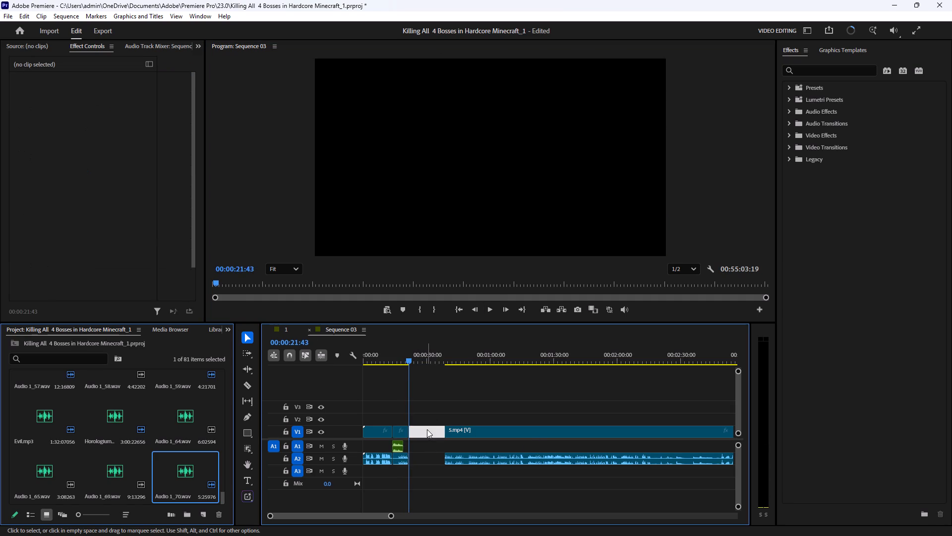
{"action": "key", "text": "BackSpace"}
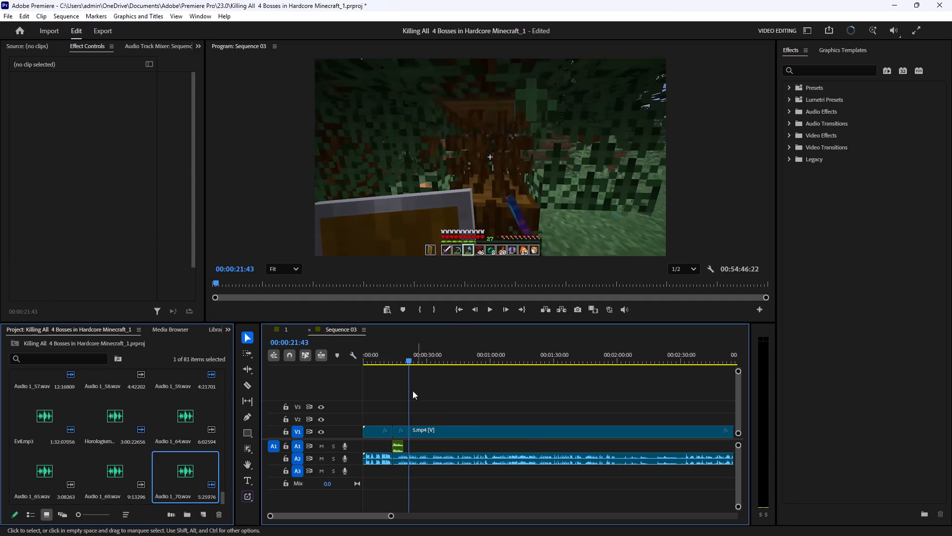
Skim the long 5.mp4 clip from 00:00:21:43 to about 00:08:36, looking for where the next useful section starts.
{"action": "left_click_drag", "start_coordinate": [412, 359], "coordinate": [520, 368]}
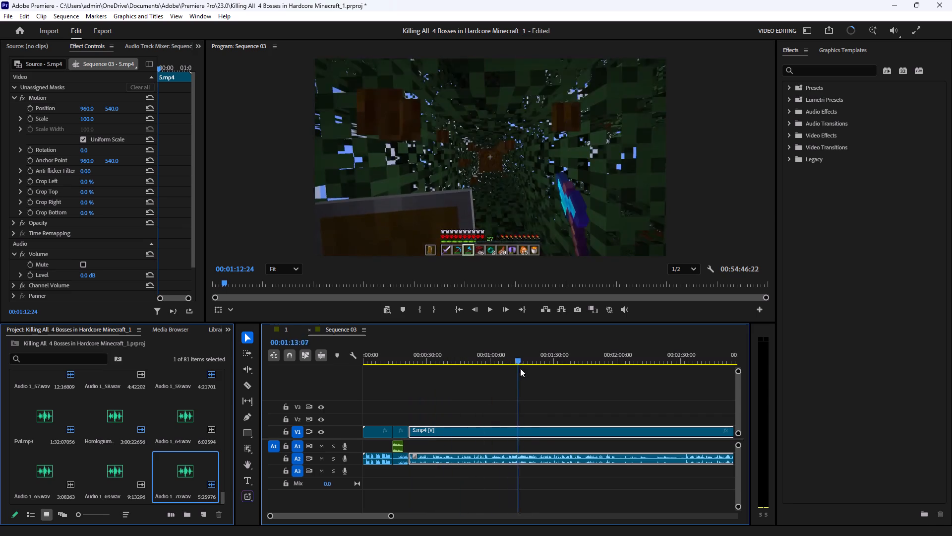
{"action": "left_click_drag", "start_coordinate": [520, 368], "coordinate": [659, 356]}
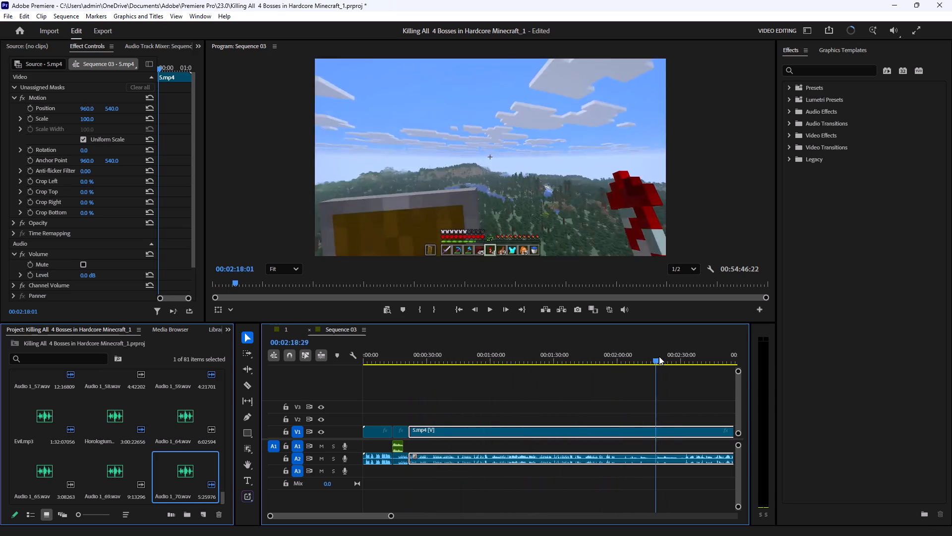
{"action": "left_click_drag", "start_coordinate": [659, 356], "coordinate": [706, 355]}
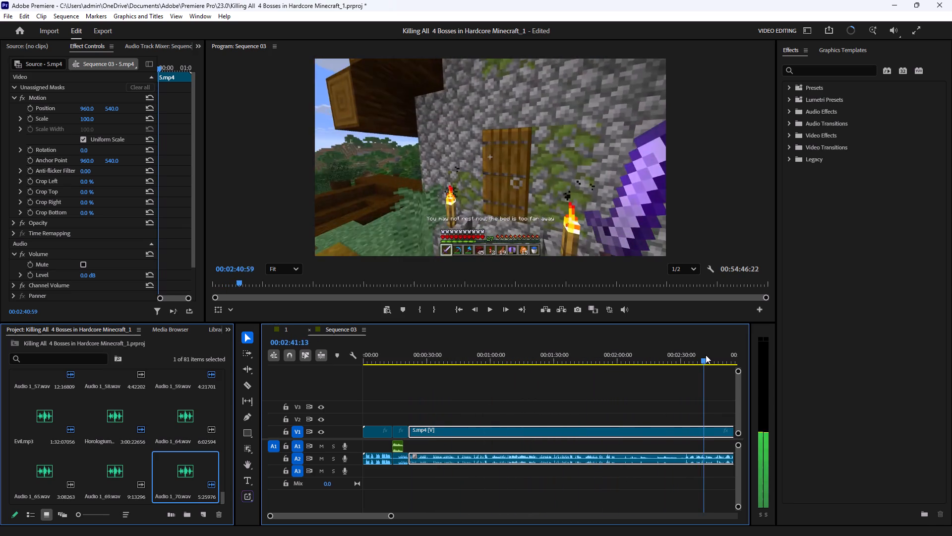
{"action": "left_click_drag", "start_coordinate": [706, 355], "coordinate": [740, 354]}
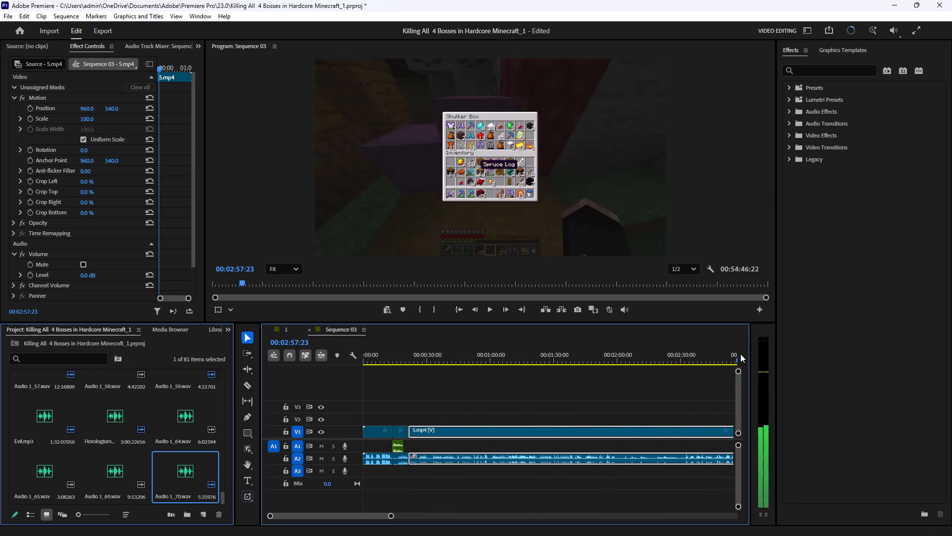
{"action": "left_click_drag", "start_coordinate": [740, 354], "coordinate": [555, 360]}
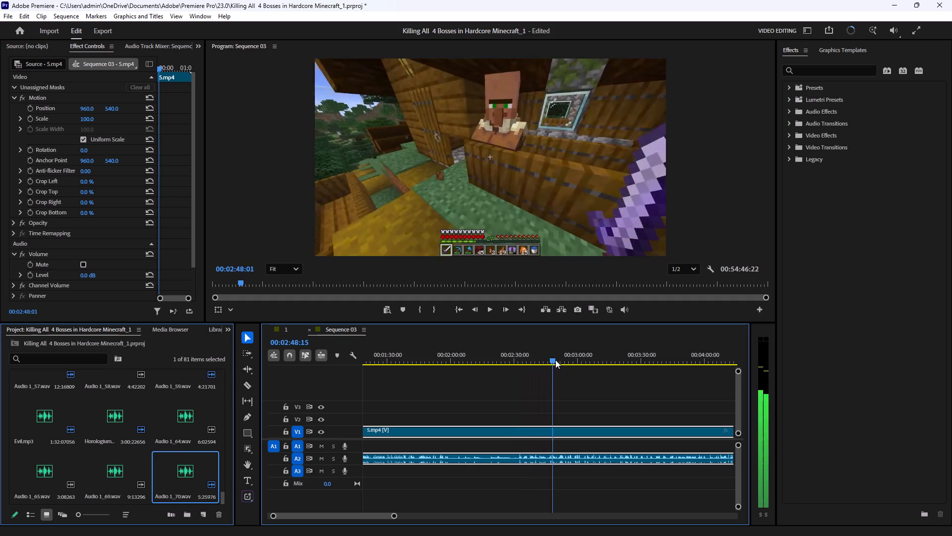
{"action": "left_click_drag", "start_coordinate": [555, 360], "coordinate": [739, 350]}
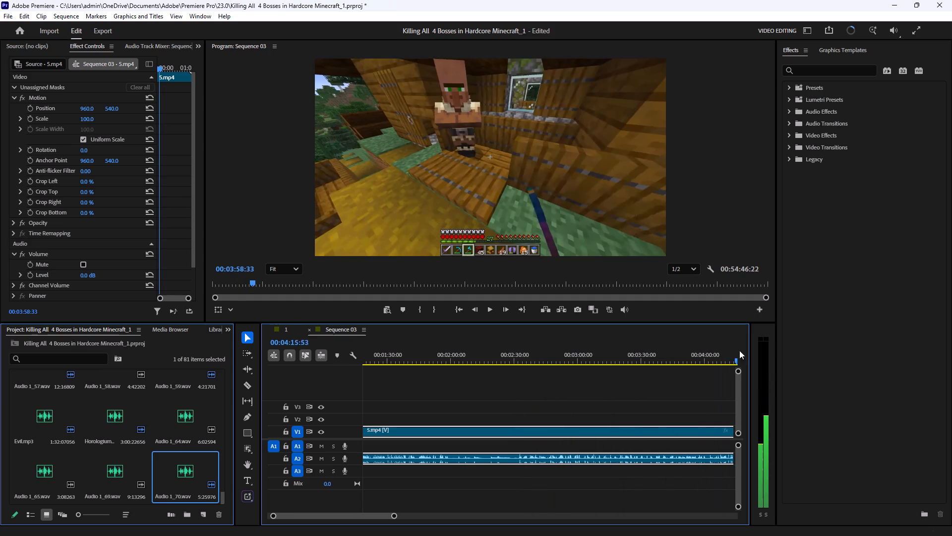
{"action": "left_click_drag", "start_coordinate": [739, 350], "coordinate": [618, 360]}
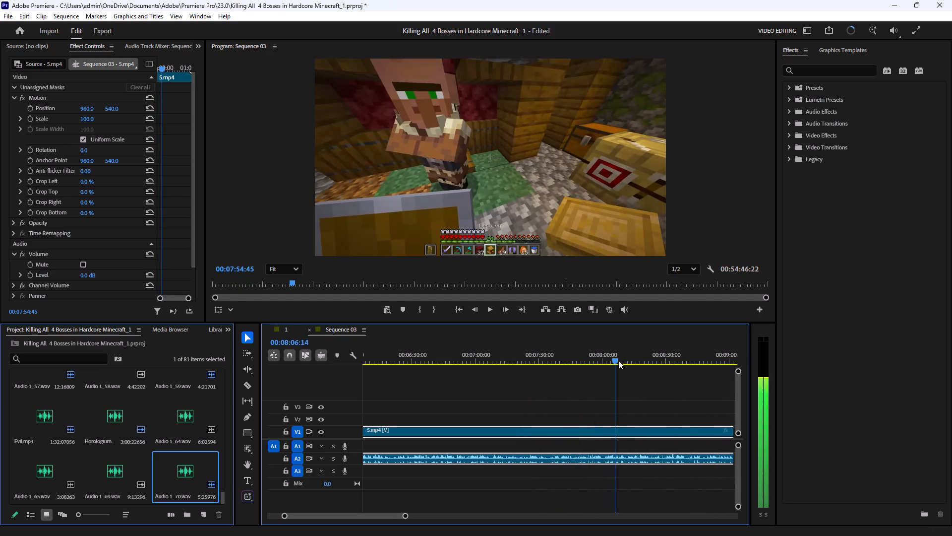
{"action": "left_click_drag", "start_coordinate": [618, 360], "coordinate": [684, 352]}
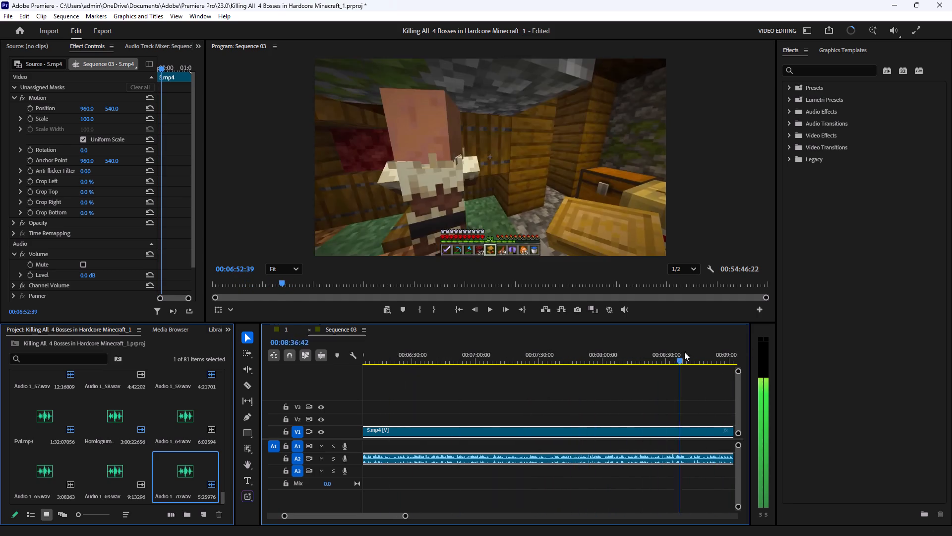
{"action": "left_click_drag", "start_coordinate": [684, 352], "coordinate": [537, 377]}
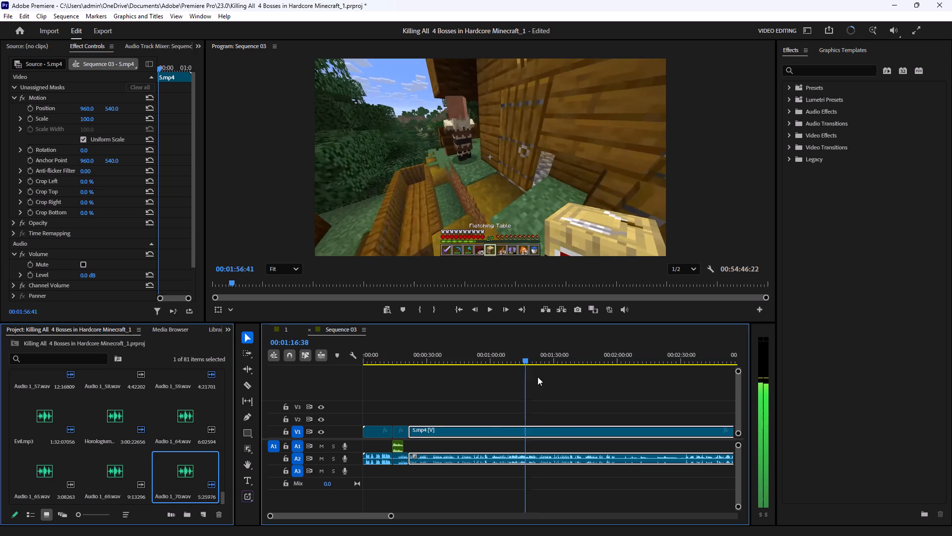
{"action": "left_click_drag", "start_coordinate": [537, 377], "coordinate": [437, 382]}
{"action": "left_click", "coordinate": [488, 306]}
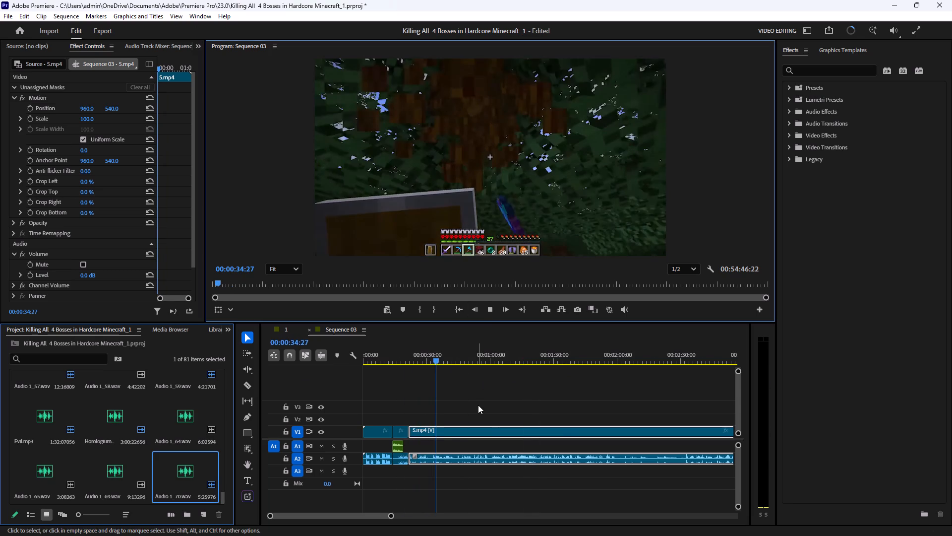
{"action": "left_click", "coordinate": [478, 402]}
Split the long 5.mp4 clip and its audio at 00:02:31:37, in the flight above the village.
{"action": "left_click_drag", "start_coordinate": [453, 359], "coordinate": [480, 365]}
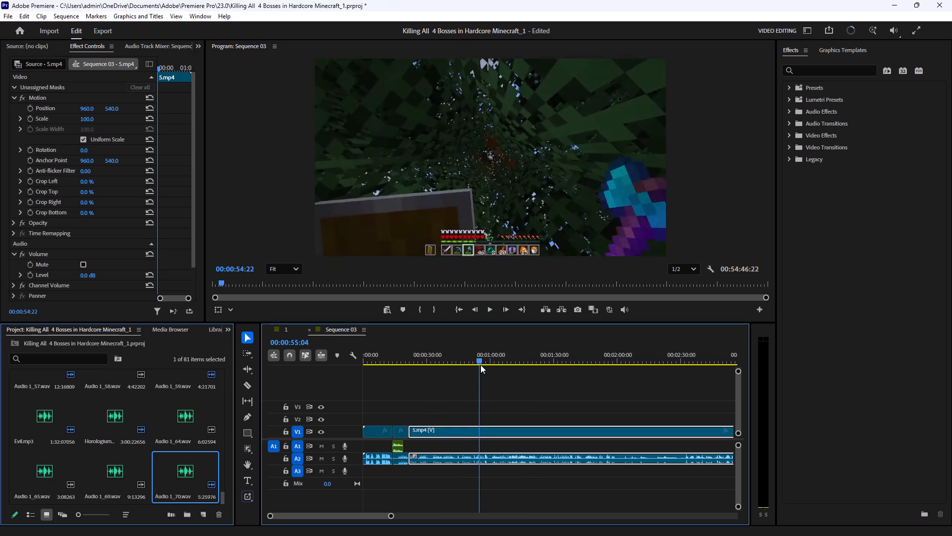
{"action": "left_click_drag", "start_coordinate": [480, 365], "coordinate": [583, 373]}
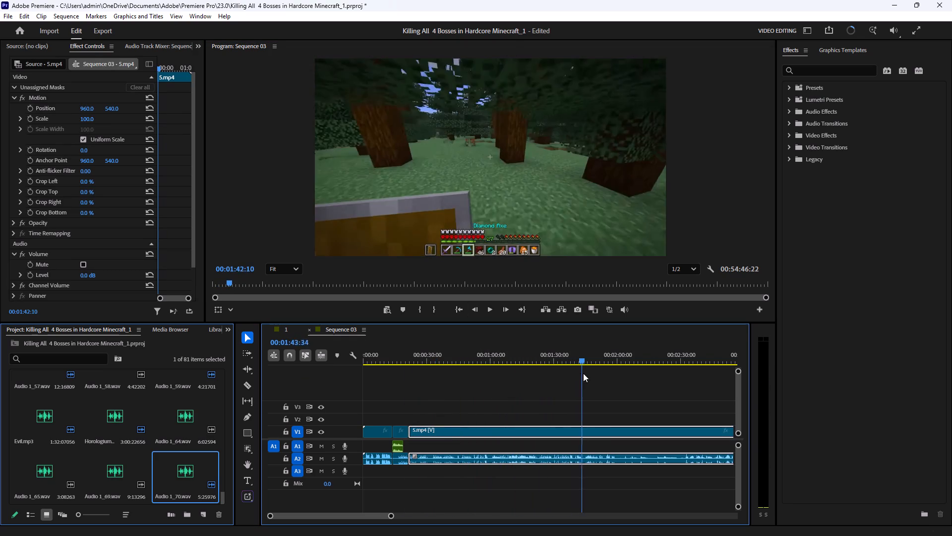
{"action": "left_click_drag", "start_coordinate": [583, 373], "coordinate": [666, 384]}
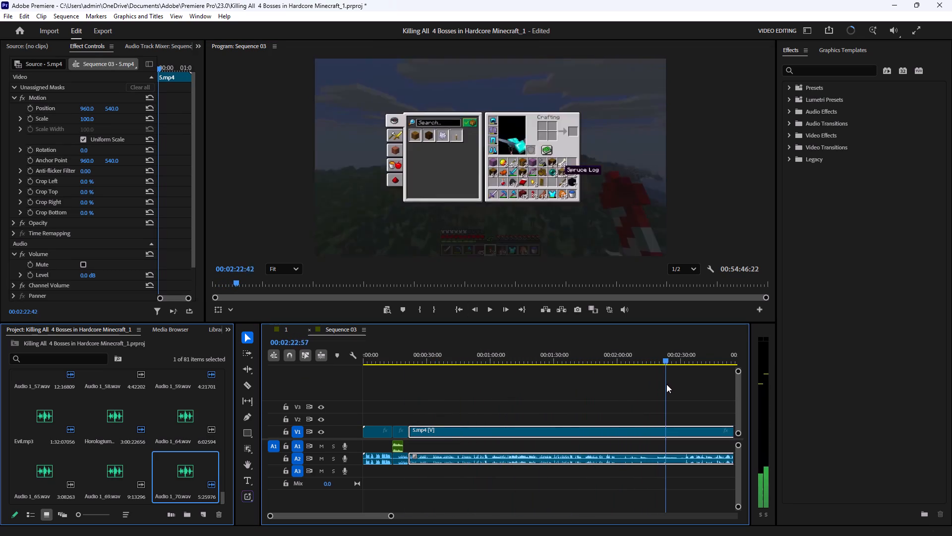
{"action": "left_click_drag", "start_coordinate": [666, 384], "coordinate": [691, 388]}
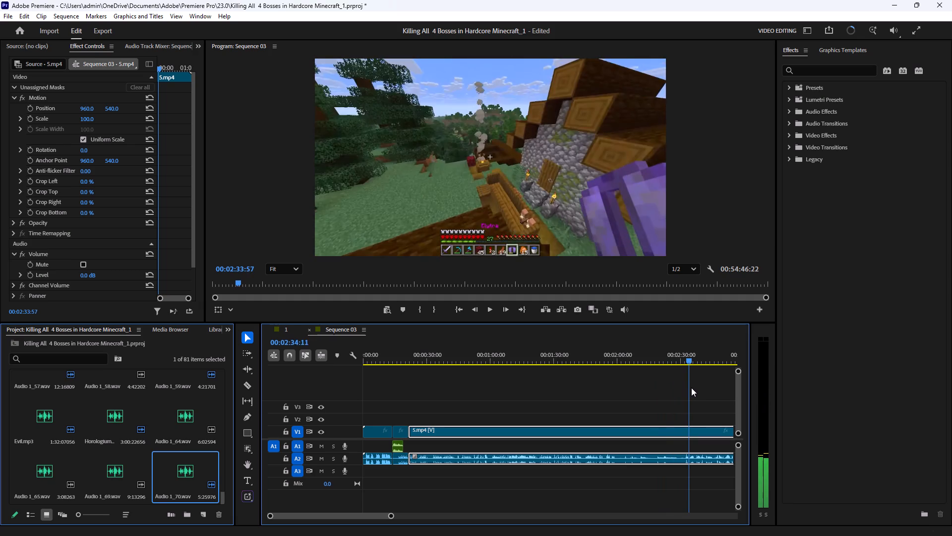
{"action": "left_click_drag", "start_coordinate": [691, 388], "coordinate": [685, 396]}
{"action": "key", "text": "c"}
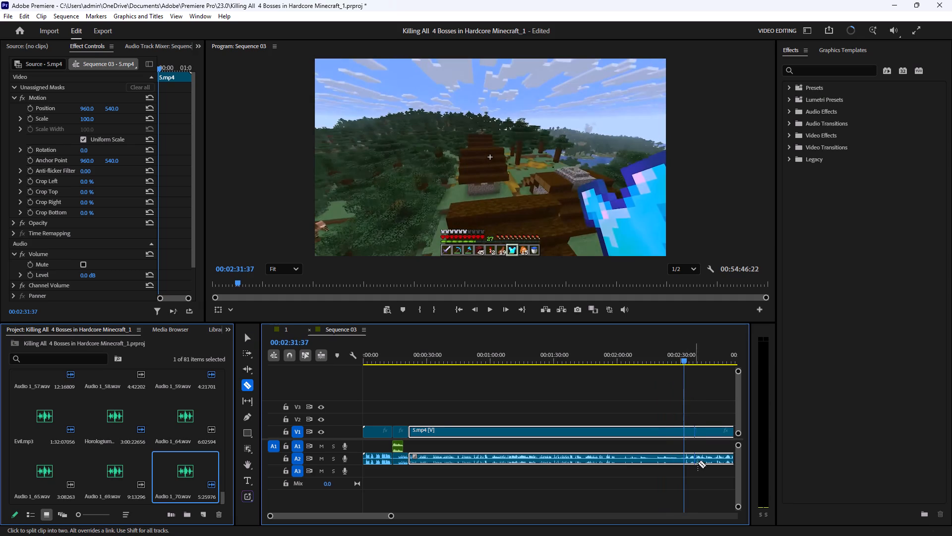
{"action": "left_click", "coordinate": [685, 430]}
{"action": "key", "text": "v"}
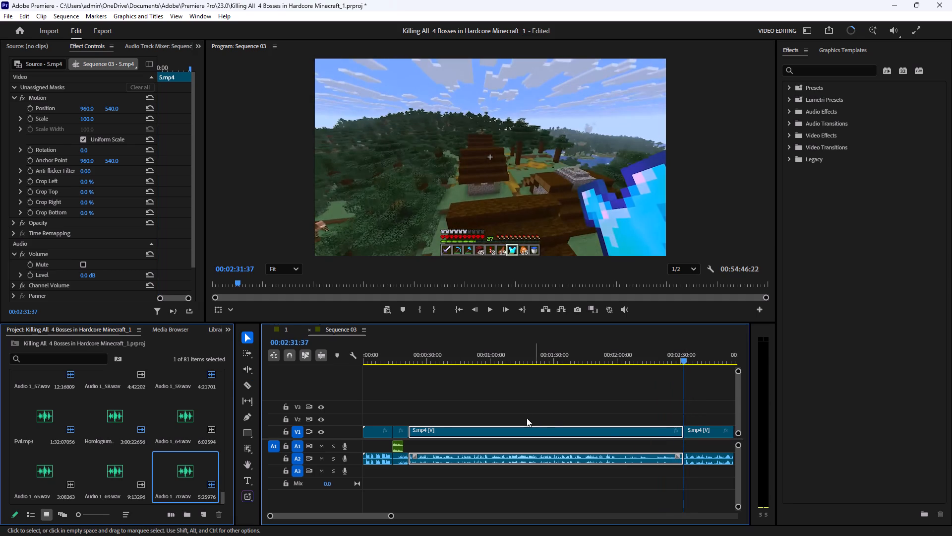
Delete the 5.mp4 section between 00:00:21:43 and 00:02:31:37 with its audio and close the gap it leaves.
{"action": "left_click_drag", "start_coordinate": [527, 405], "coordinate": [527, 488]}
{"action": "key", "text": "BackSpace"}
{"action": "left_click_drag", "start_coordinate": [561, 388], "coordinate": [555, 443]}
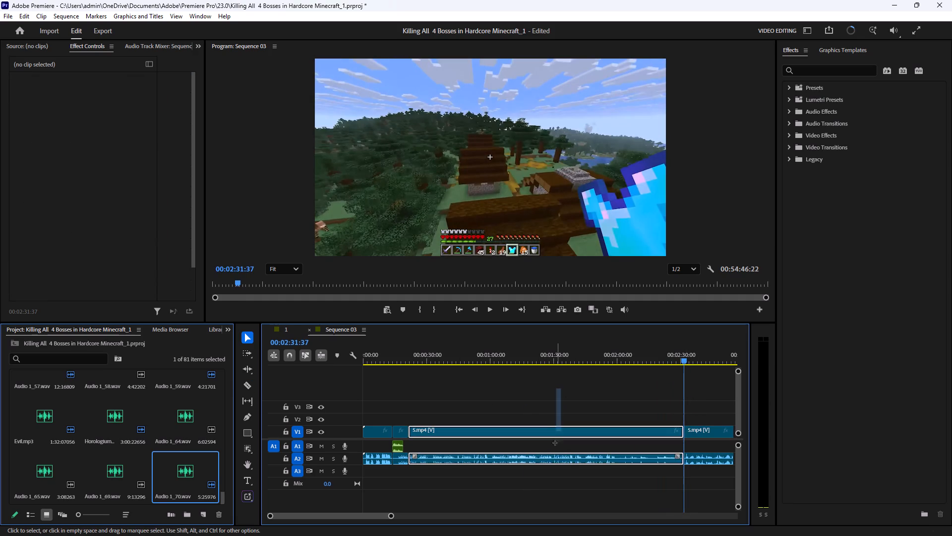
{"action": "left_click_drag", "start_coordinate": [555, 443], "coordinate": [550, 487]}
{"action": "key", "text": "BackSpace"}
{"action": "left_click", "coordinate": [550, 431]}
{"action": "key", "text": "BackSpace"}
Review the footage after the new cut, playing from about 00:00:30 and skimming to about 00:00:55 for the next uneventful stretch.
{"action": "left_click_drag", "start_coordinate": [424, 352], "coordinate": [405, 364]}
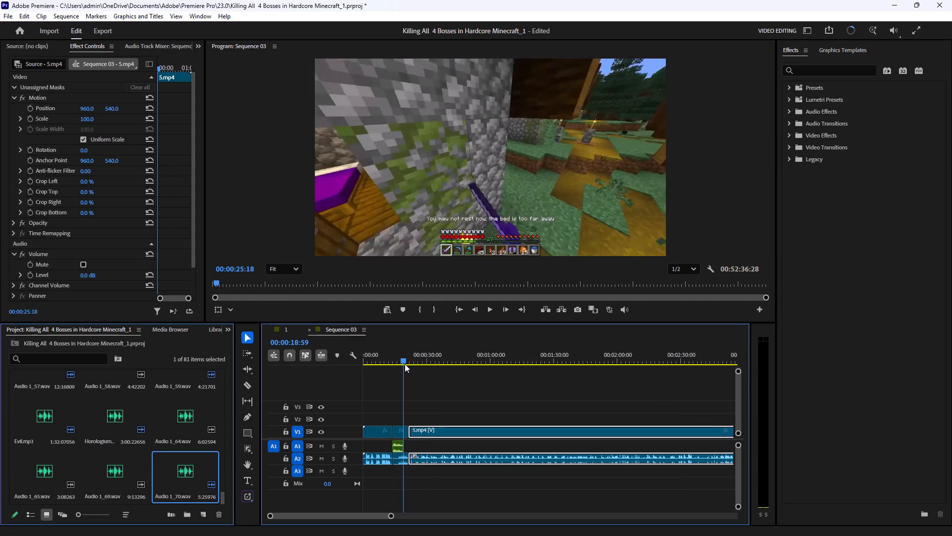
{"action": "left_click_drag", "start_coordinate": [405, 364], "coordinate": [428, 365]}
{"action": "left_click", "coordinate": [492, 307]}
{"action": "left_click", "coordinate": [481, 400]}
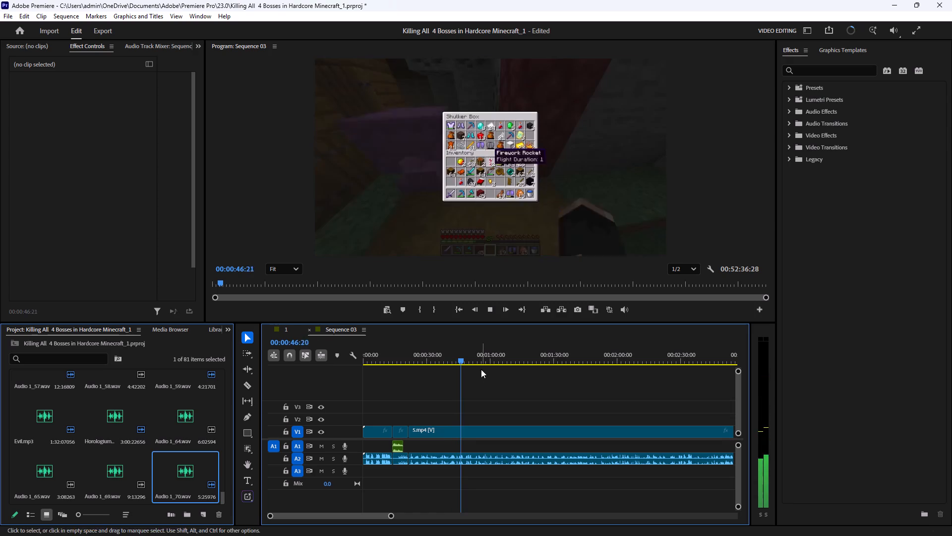
{"action": "left_click_drag", "start_coordinate": [462, 359], "coordinate": [479, 362]}
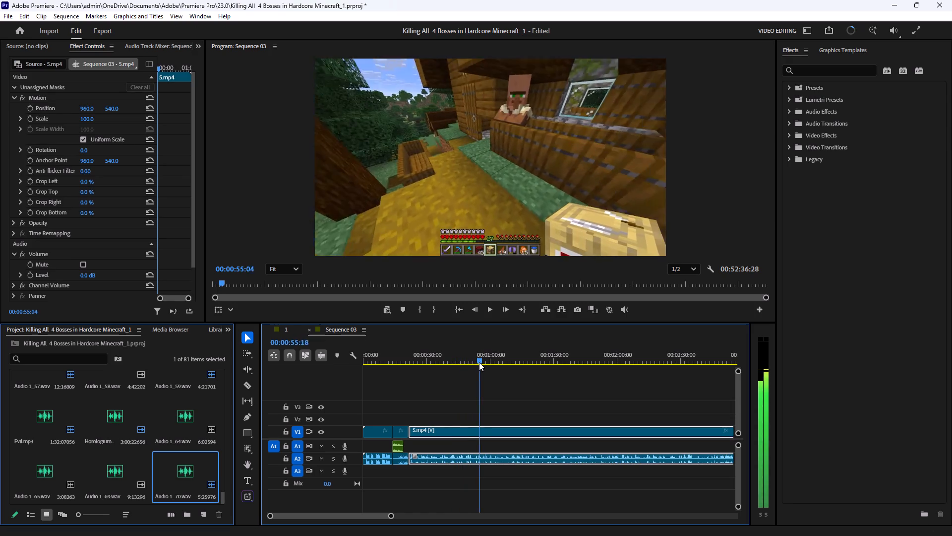
{"action": "left_click_drag", "start_coordinate": [479, 362], "coordinate": [463, 375]}
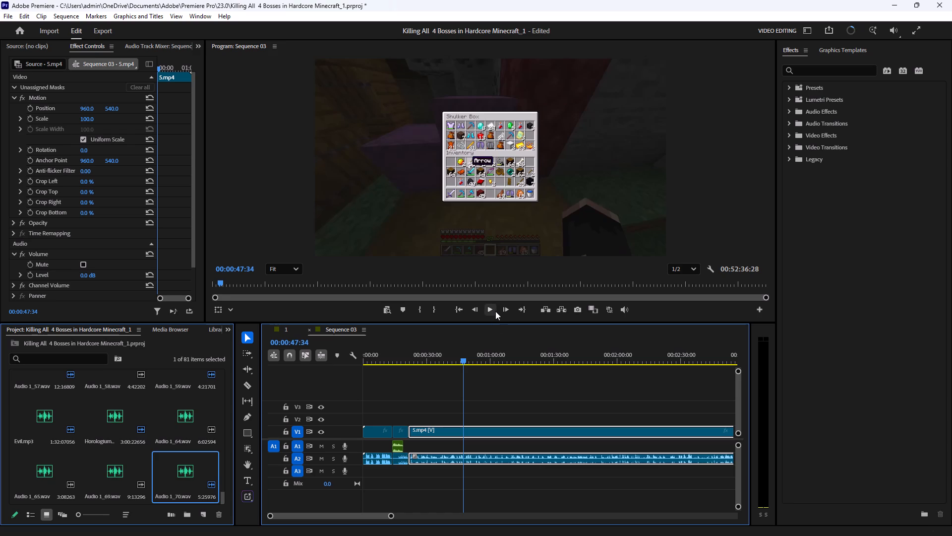
{"action": "left_click", "coordinate": [495, 309]}
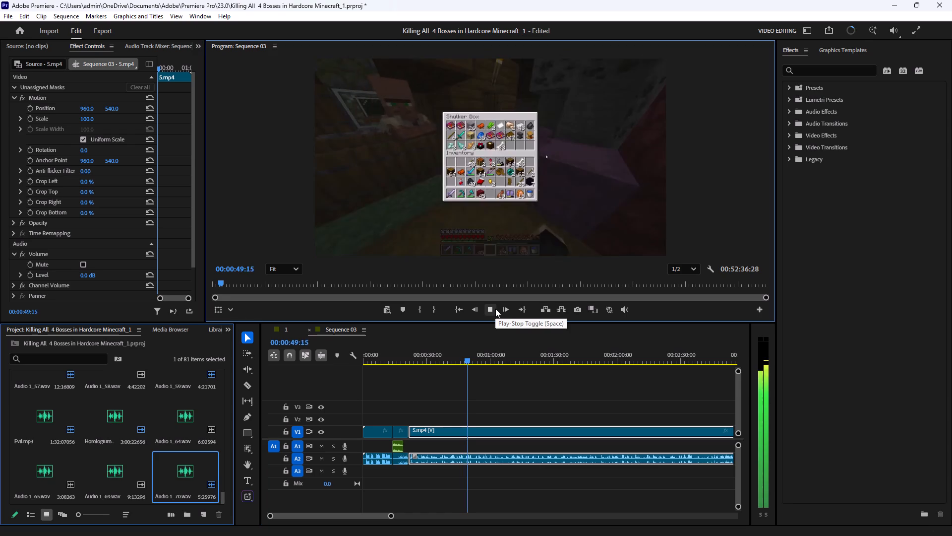
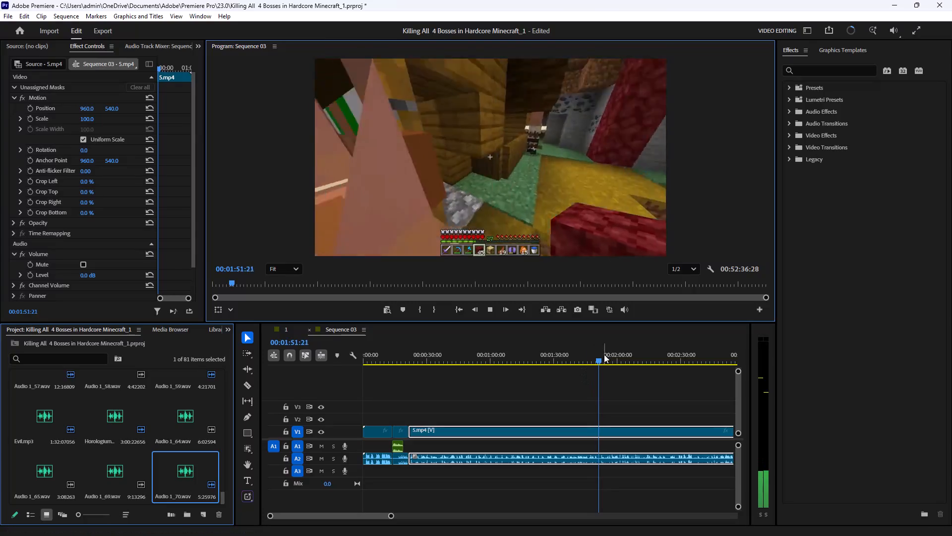
Split the long 5.mp4 clip and its audio at 00:02:23:53, where the game inventory is open.
{"action": "left_click_drag", "start_coordinate": [606, 361], "coordinate": [660, 362]}
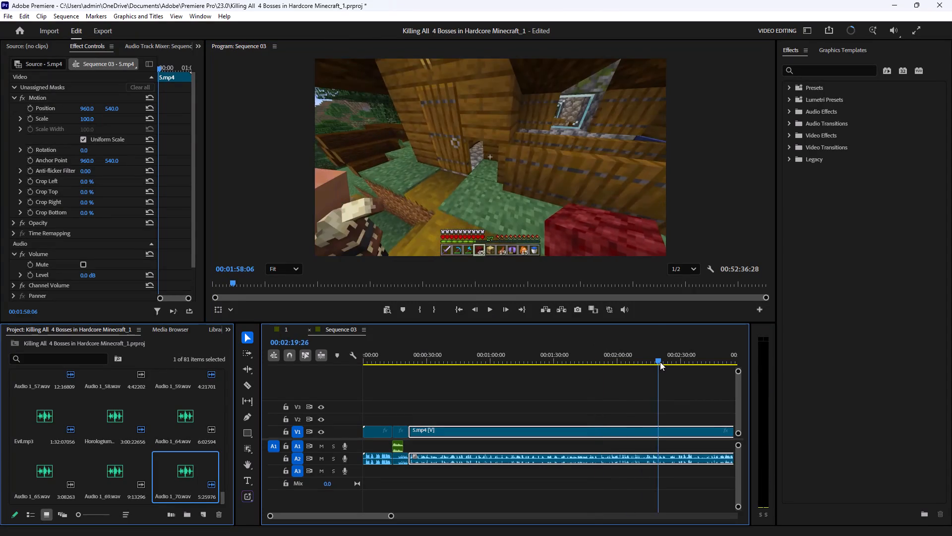
{"action": "left_click_drag", "start_coordinate": [660, 362], "coordinate": [699, 352]}
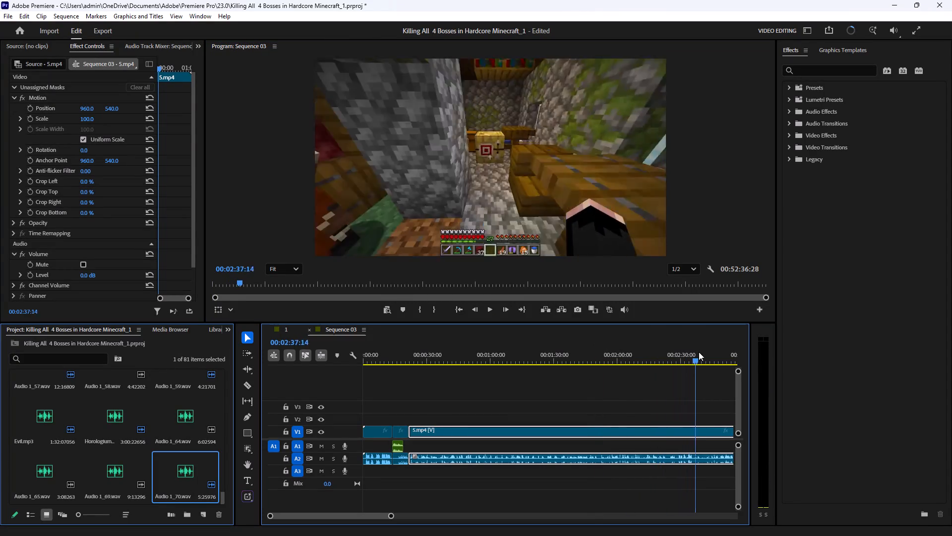
{"action": "left_click_drag", "start_coordinate": [699, 352], "coordinate": [705, 352]}
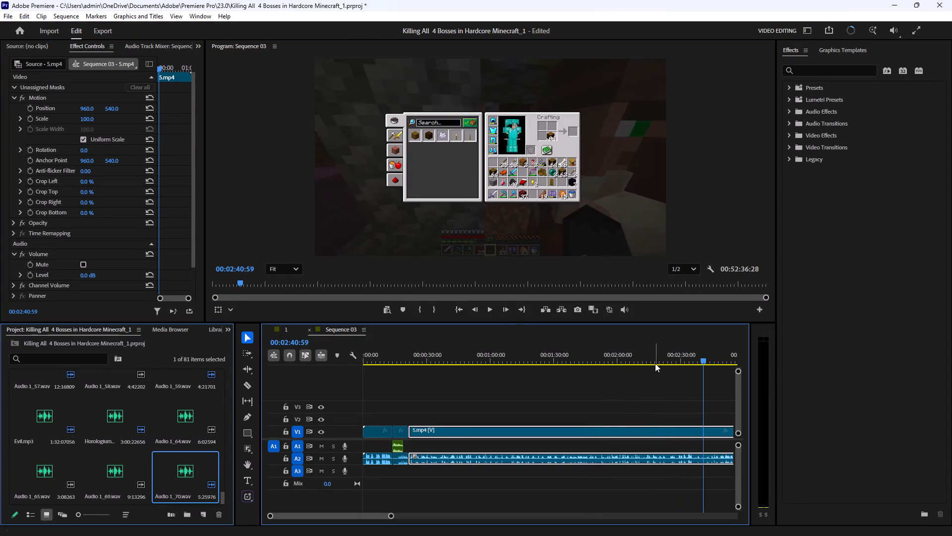
{"action": "left_click_drag", "start_coordinate": [672, 352], "coordinate": [669, 371]}
{"action": "key", "text": "c"}
{"action": "left_click", "coordinate": [668, 431]}
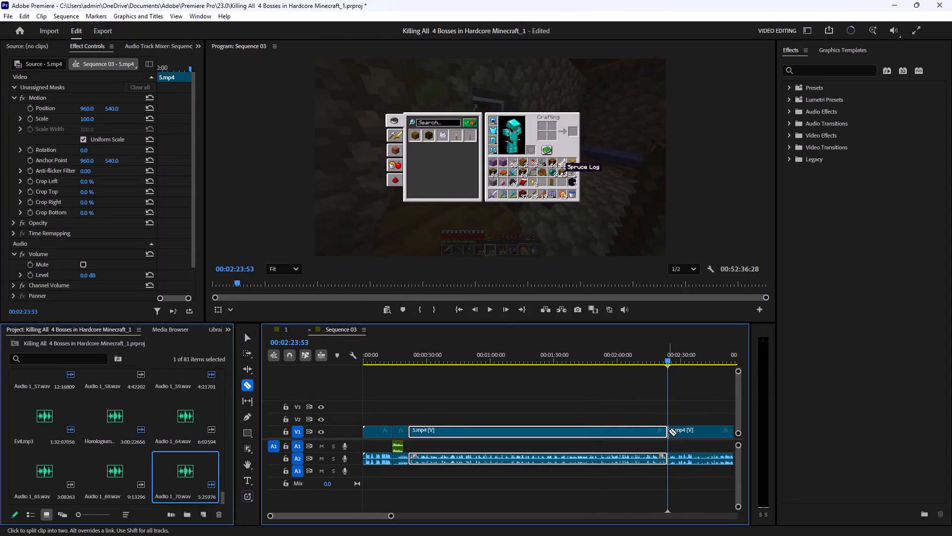
Delete the 5.mp4 section between 00:00:21:43 and 00:02:23:53 with its audio and close the gap it leaves.
{"action": "key", "text": "v"}
{"action": "left_click_drag", "start_coordinate": [570, 395], "coordinate": [562, 487]}
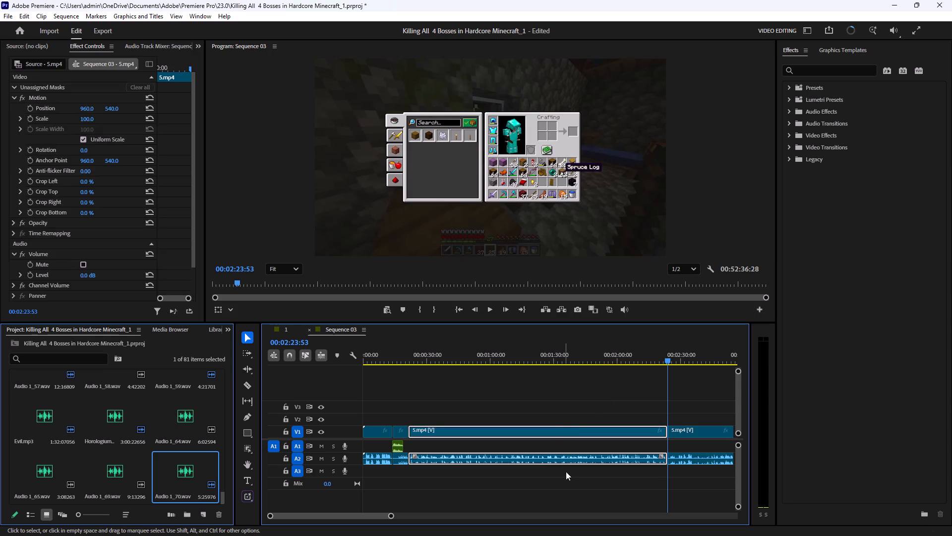
{"action": "key", "text": "BackSpace"}
{"action": "left_click", "coordinate": [563, 423]}
{"action": "left_click", "coordinate": [560, 428]}
{"action": "key", "text": "BackSpace"}
Play the sequence from about 00:00:21 across the new join to check how the inventory scene follows on.
{"action": "left_click_drag", "start_coordinate": [481, 357], "coordinate": [428, 366]}
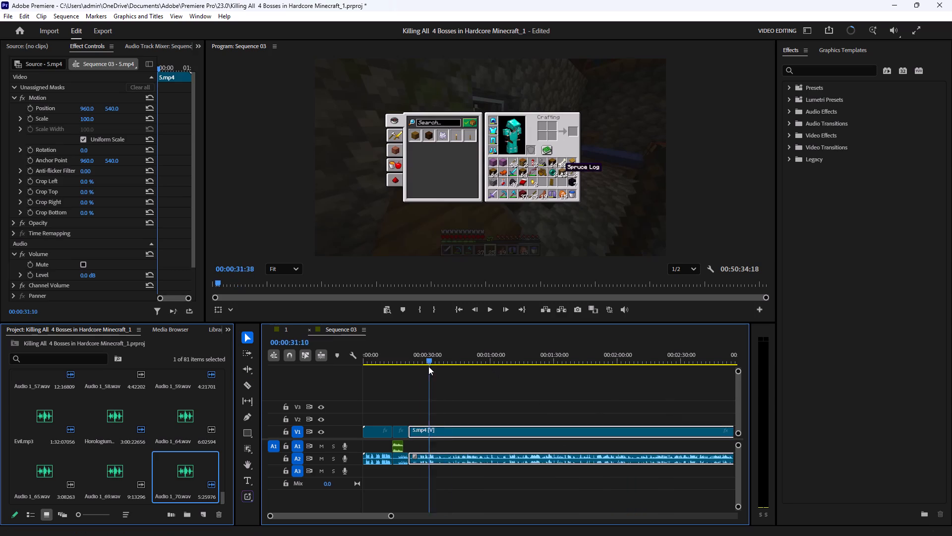
{"action": "left_click_drag", "start_coordinate": [428, 366], "coordinate": [410, 374]}
{"action": "left_click", "coordinate": [486, 390]}
{"action": "left_click", "coordinate": [485, 308]}
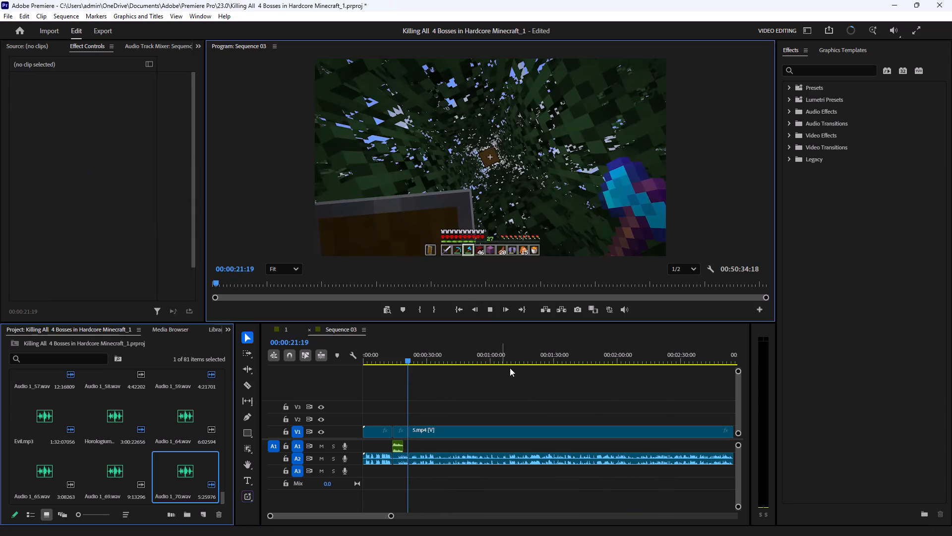
{"action": "left_click", "coordinate": [537, 392]}
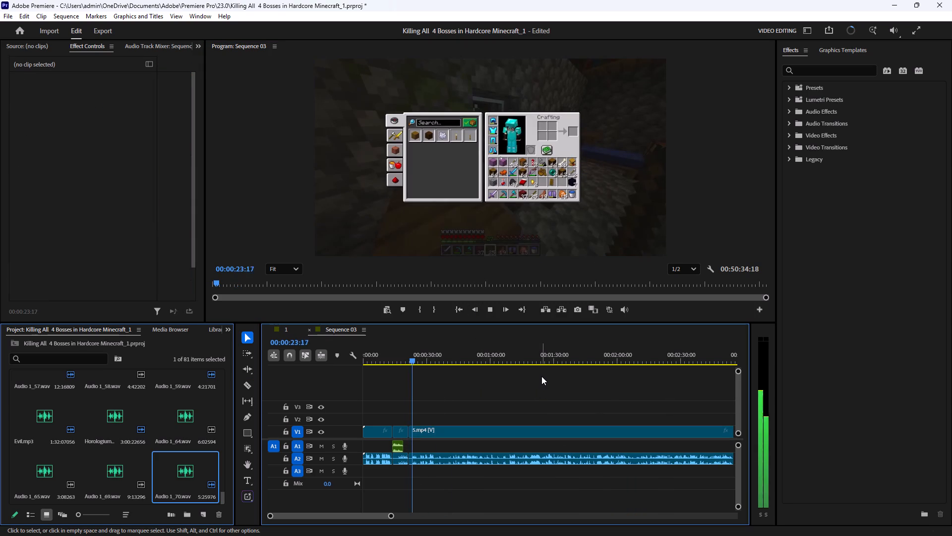
{"action": "left_click", "coordinate": [541, 376]}
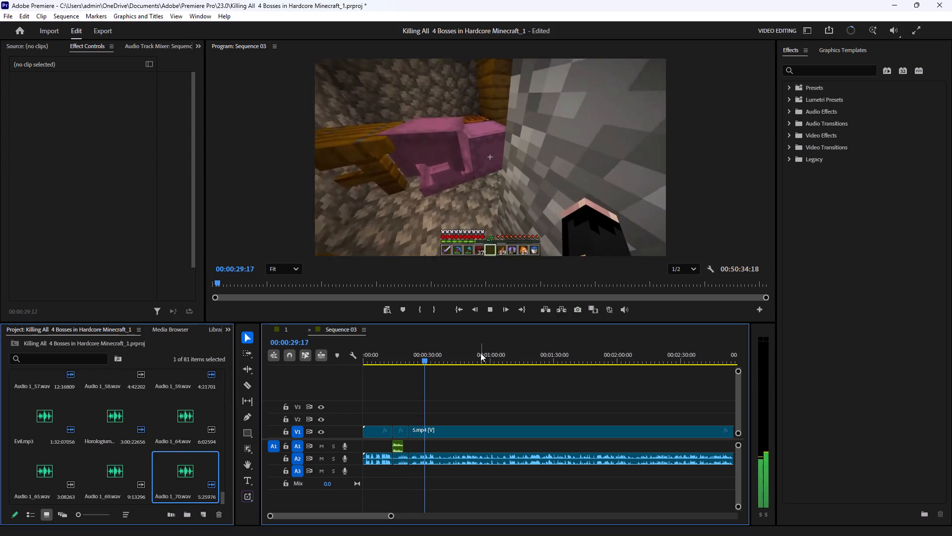
Skim and play 5.mp4 from about 00:00:33 to 00:01:59, reviewing the villager trading footage for the next stretch to cut.
{"action": "left_click_drag", "start_coordinate": [432, 357], "coordinate": [436, 358]}
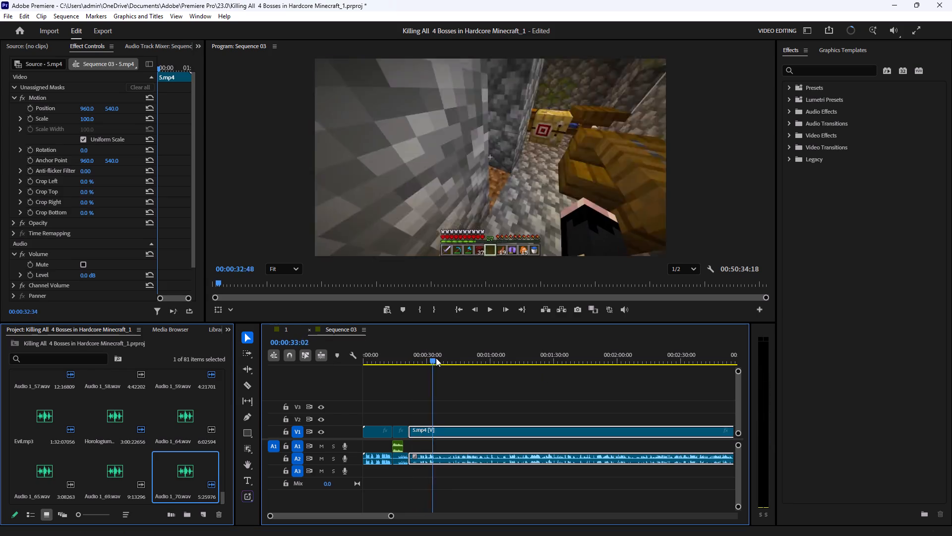
{"action": "left_click_drag", "start_coordinate": [436, 358], "coordinate": [451, 361]}
{"action": "left_click", "coordinate": [493, 312]}
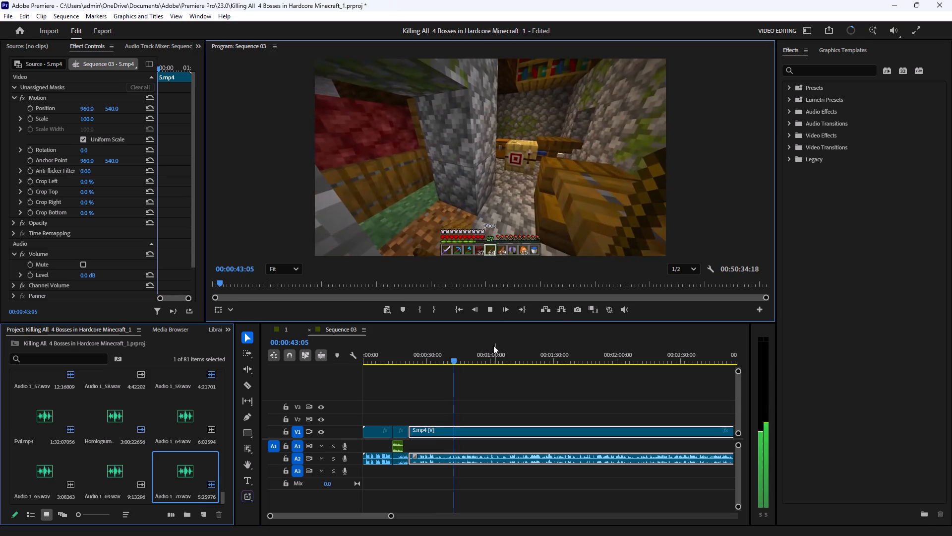
{"action": "left_click_drag", "start_coordinate": [462, 363], "coordinate": [522, 361]}
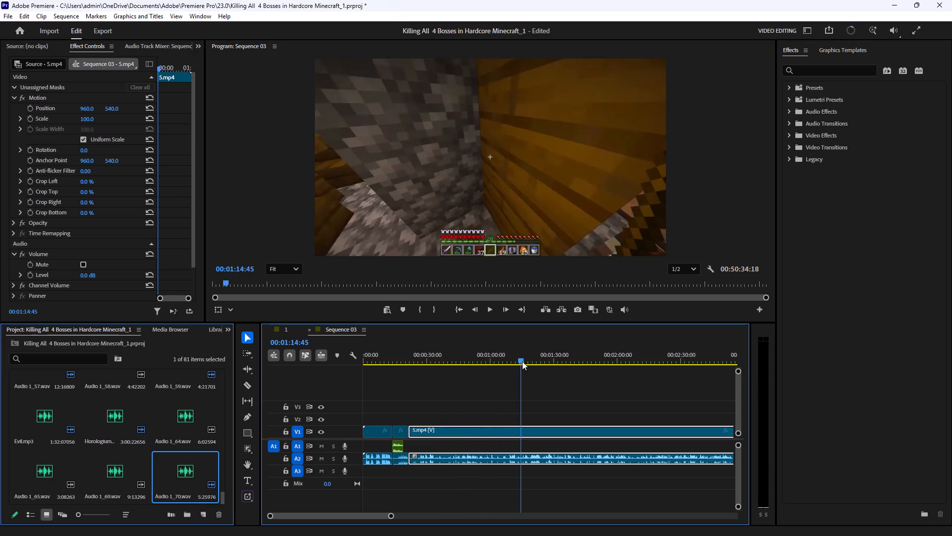
{"action": "left_click_drag", "start_coordinate": [522, 361], "coordinate": [508, 365]}
{"action": "left_click", "coordinate": [486, 308]}
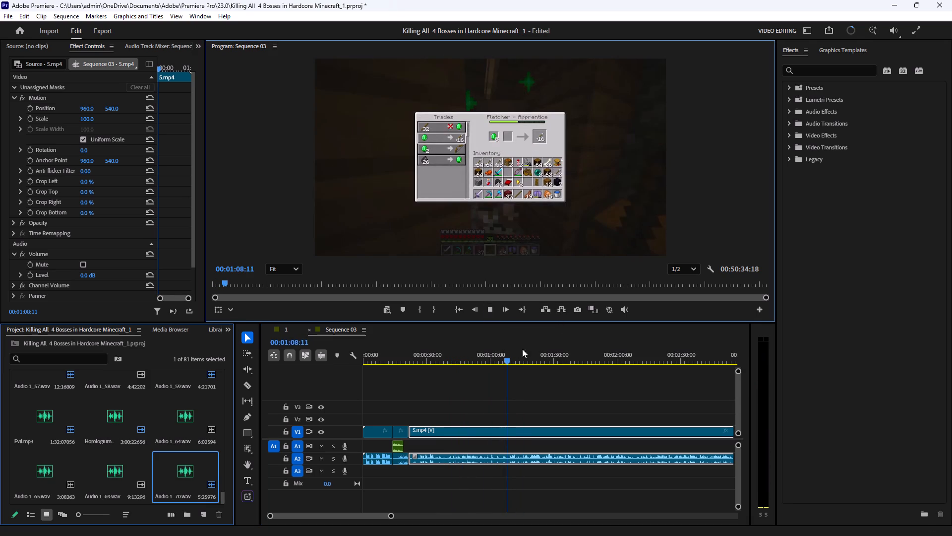
{"action": "left_click", "coordinate": [563, 383]}
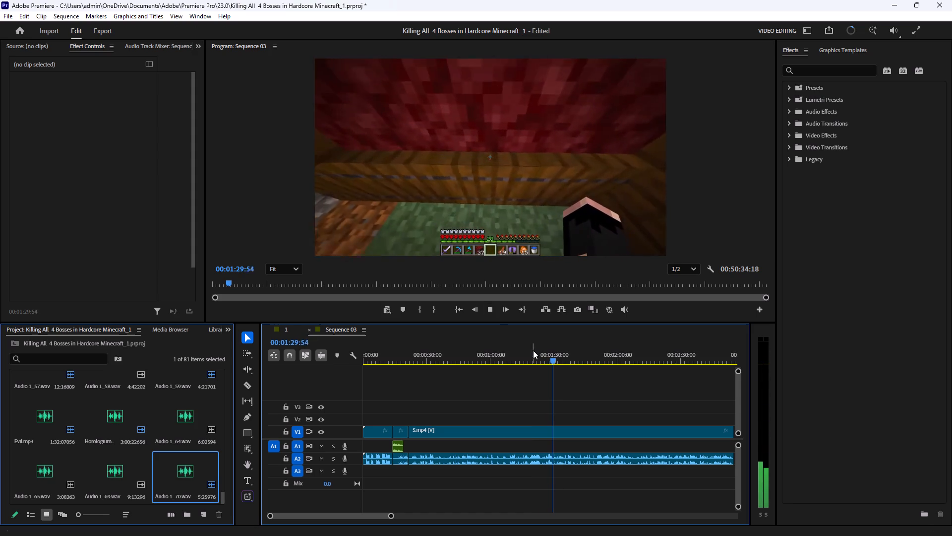
{"action": "left_click_drag", "start_coordinate": [562, 360], "coordinate": [612, 363]}
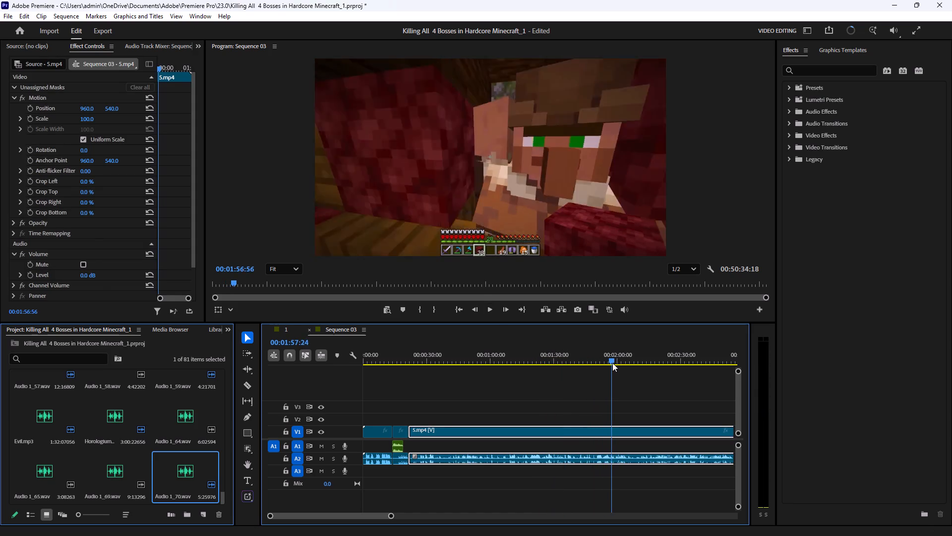
{"action": "left_click_drag", "start_coordinate": [612, 363], "coordinate": [615, 362]}
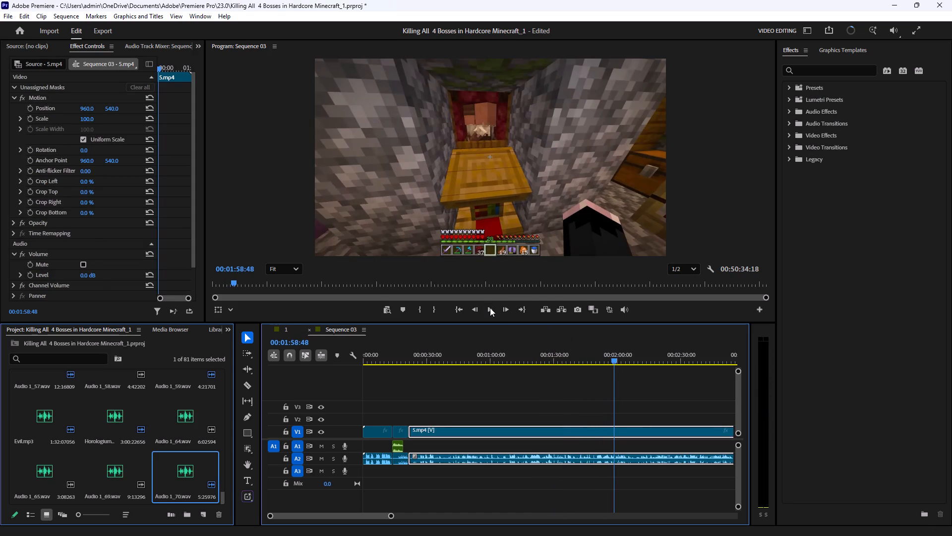
{"action": "left_click", "coordinate": [490, 308]}
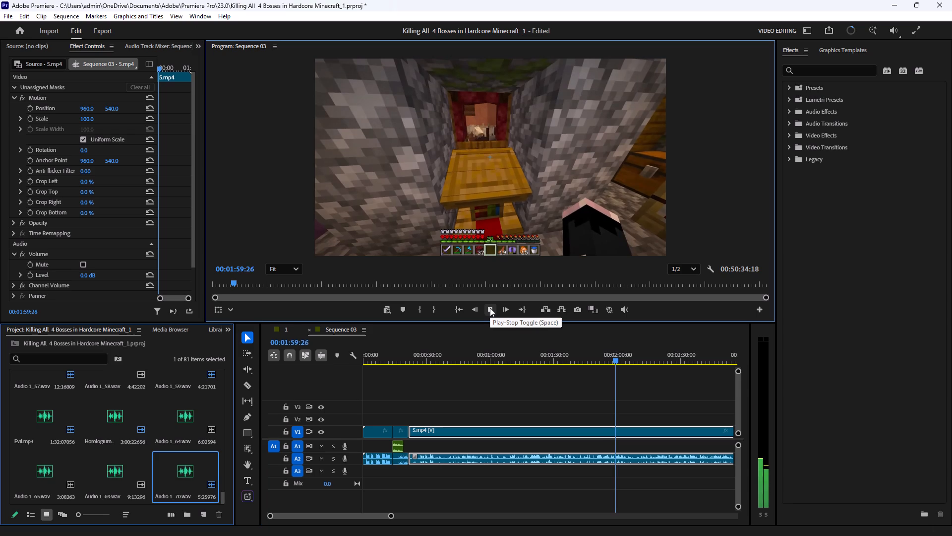
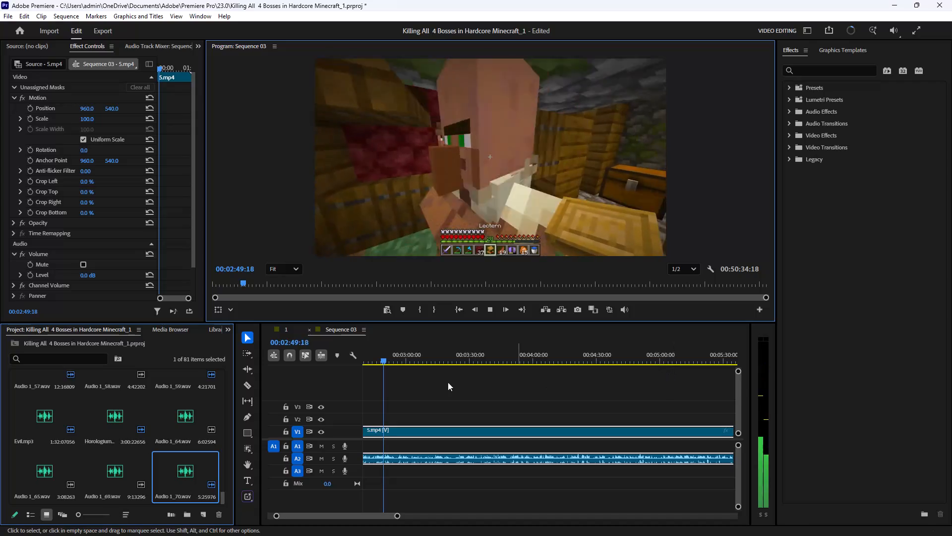
Skim 5.mp4 from about 00:02:49 to 00:13:11, looking through the villager hall and trading footage for uneventful stretches.
{"action": "key", "text": "space"}
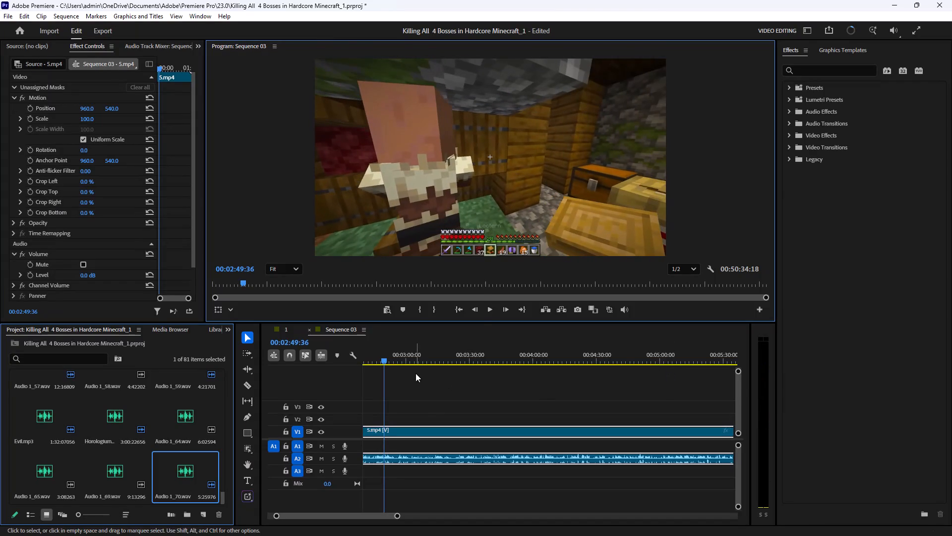
{"action": "left_click_drag", "start_coordinate": [398, 358], "coordinate": [481, 362]}
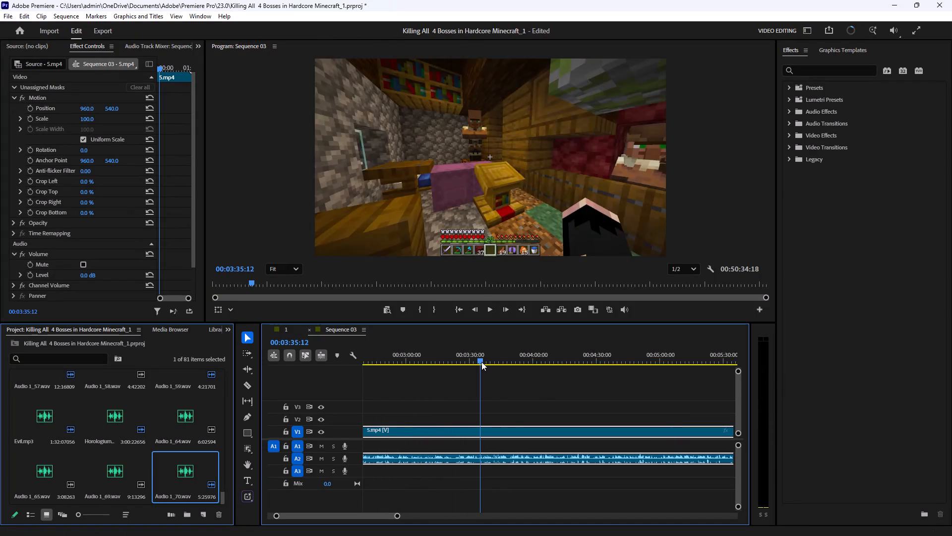
{"action": "left_click_drag", "start_coordinate": [481, 362], "coordinate": [584, 359]}
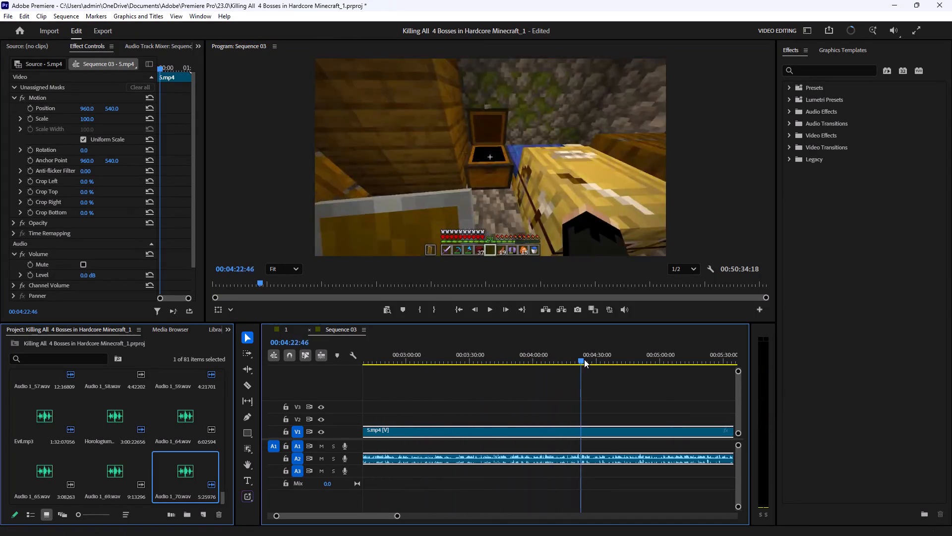
{"action": "left_click_drag", "start_coordinate": [584, 359], "coordinate": [578, 367]}
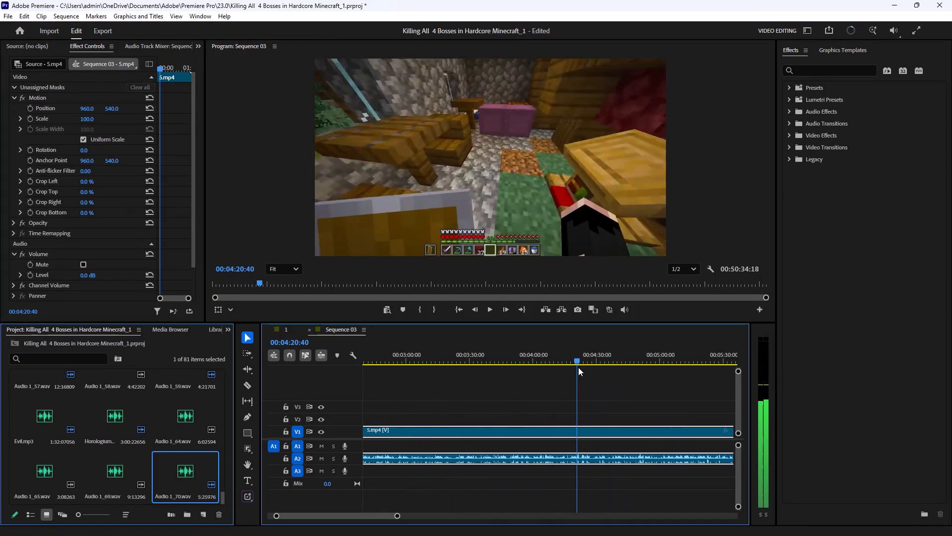
{"action": "left_click_drag", "start_coordinate": [578, 367], "coordinate": [642, 362]}
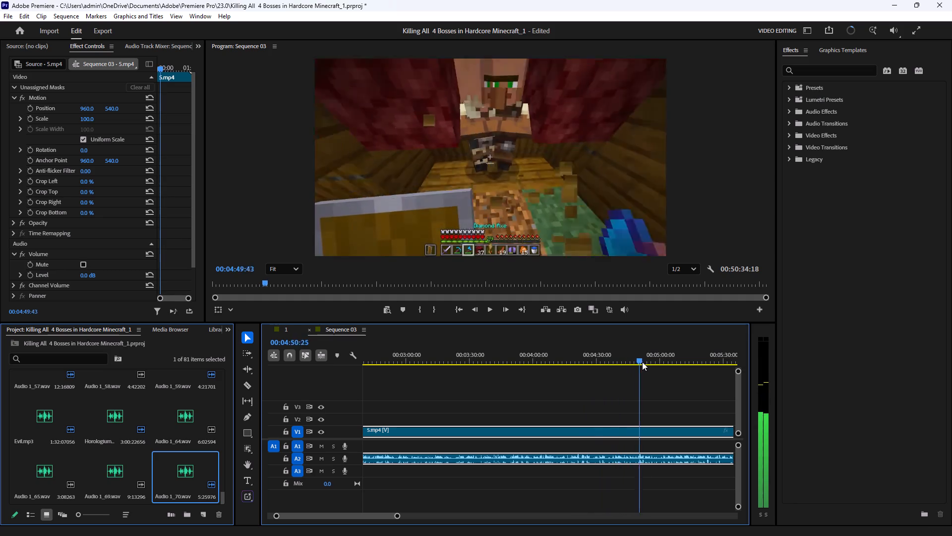
{"action": "left_click_drag", "start_coordinate": [642, 362], "coordinate": [711, 363]}
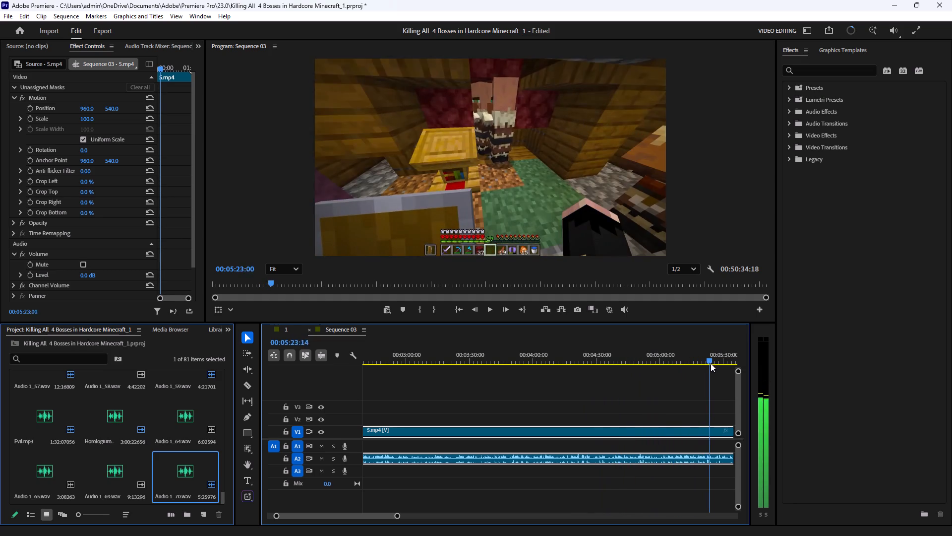
{"action": "left_click_drag", "start_coordinate": [711, 363], "coordinate": [736, 364]}
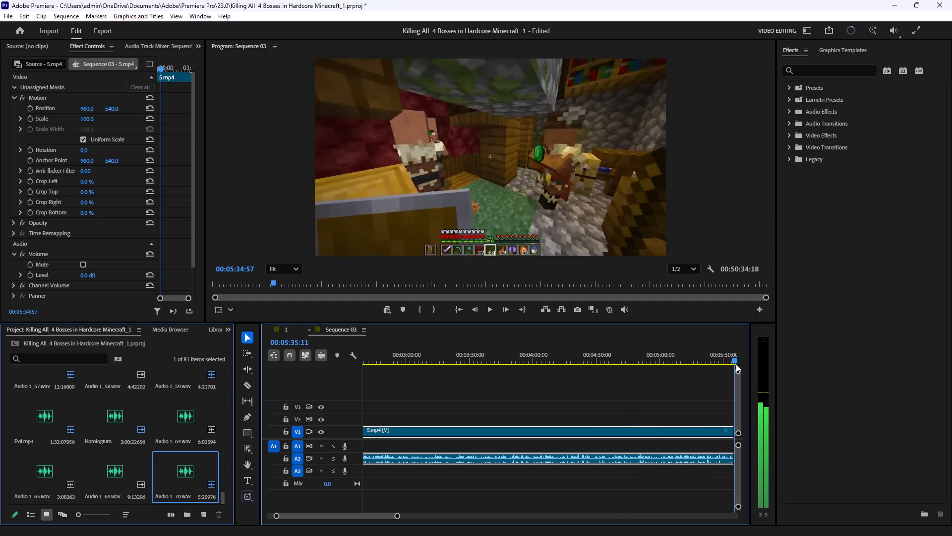
{"action": "left_click_drag", "start_coordinate": [736, 364], "coordinate": [742, 364]}
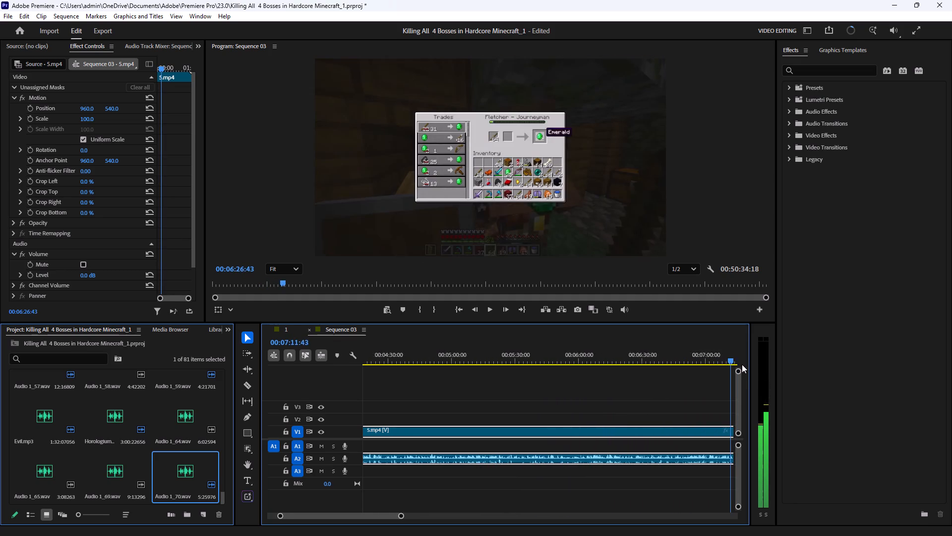
{"action": "left_click_drag", "start_coordinate": [742, 364], "coordinate": [736, 370]}
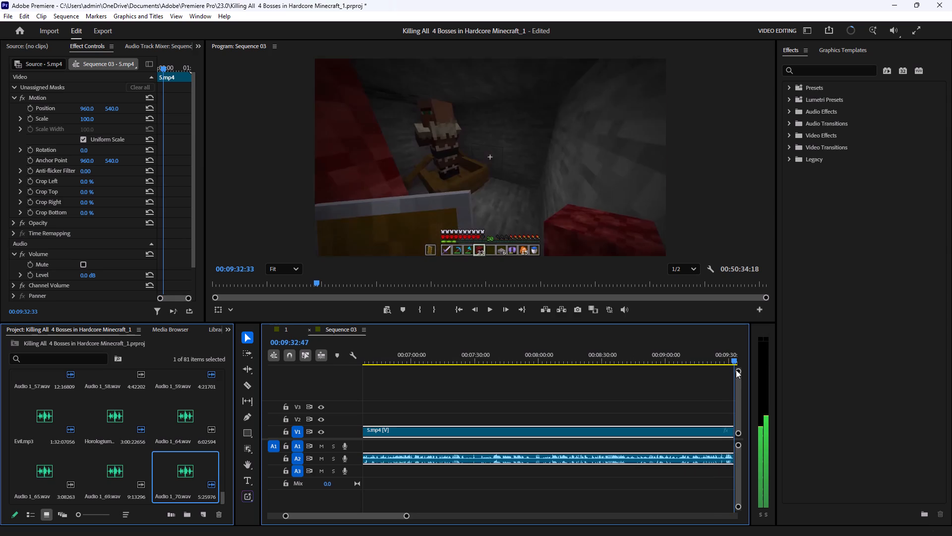
{"action": "left_click_drag", "start_coordinate": [736, 370], "coordinate": [740, 370]}
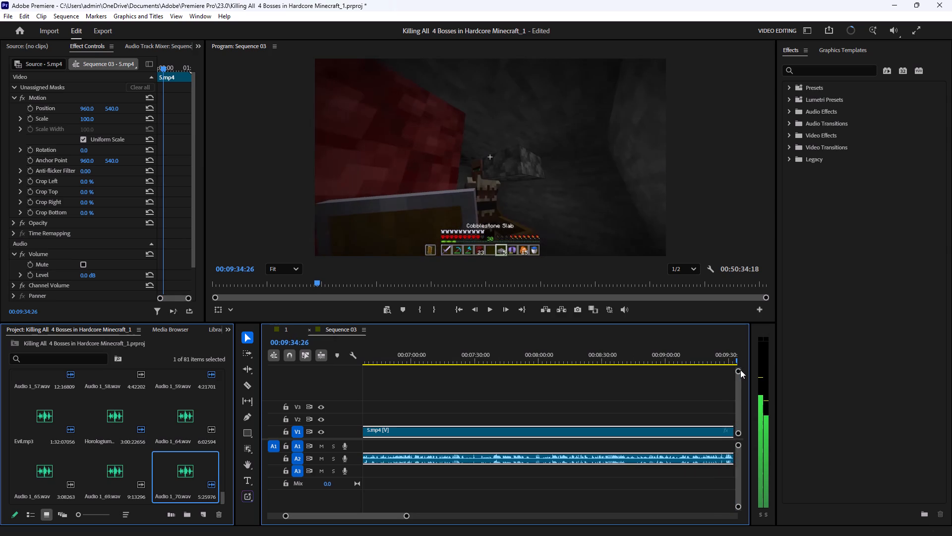
{"action": "left_click_drag", "start_coordinate": [740, 370], "coordinate": [741, 371]}
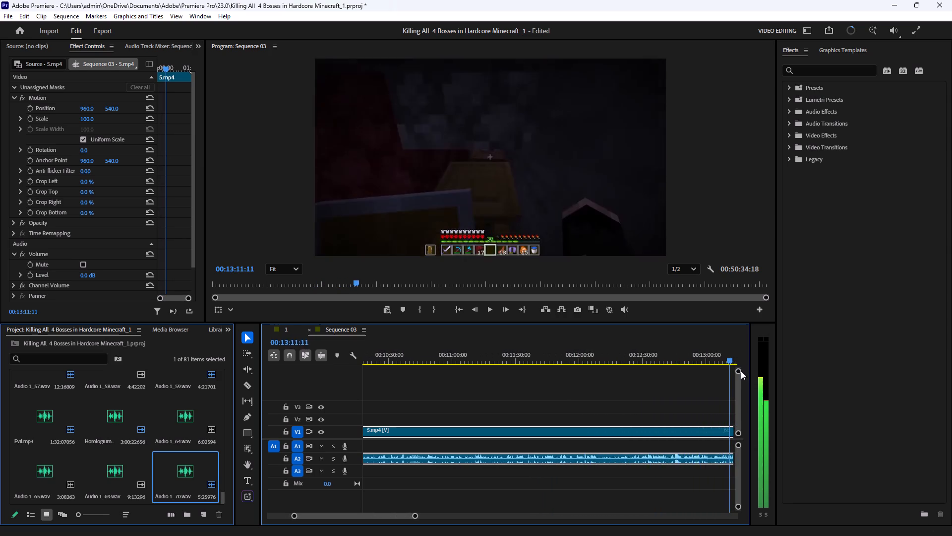
Go back to about 00:11:41 and review 5.mp4 up to about 00:13:26, checking the crafting, fletcher and librarian trading scenes.
{"action": "left_click_drag", "start_coordinate": [741, 371], "coordinate": [659, 374]}
{"action": "left_click", "coordinate": [490, 315]}
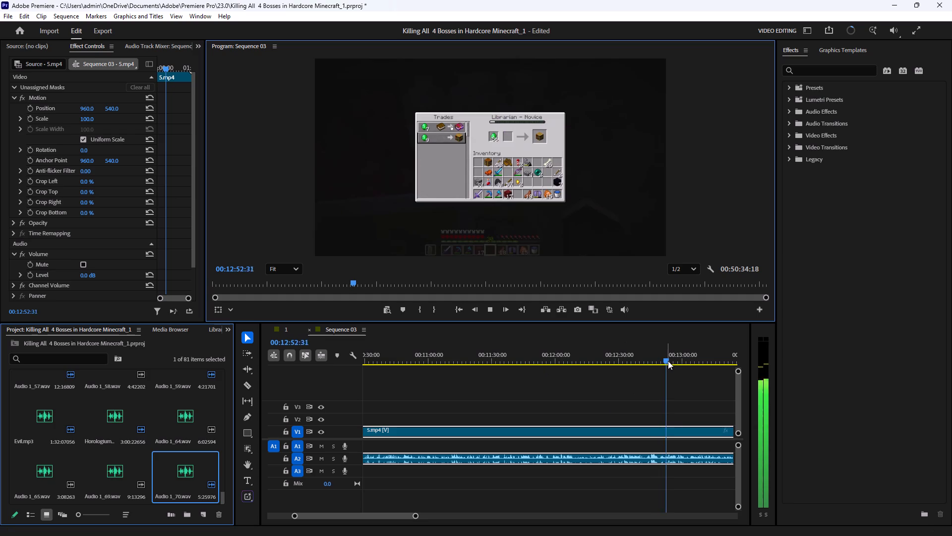
{"action": "left_click_drag", "start_coordinate": [668, 361], "coordinate": [583, 376]}
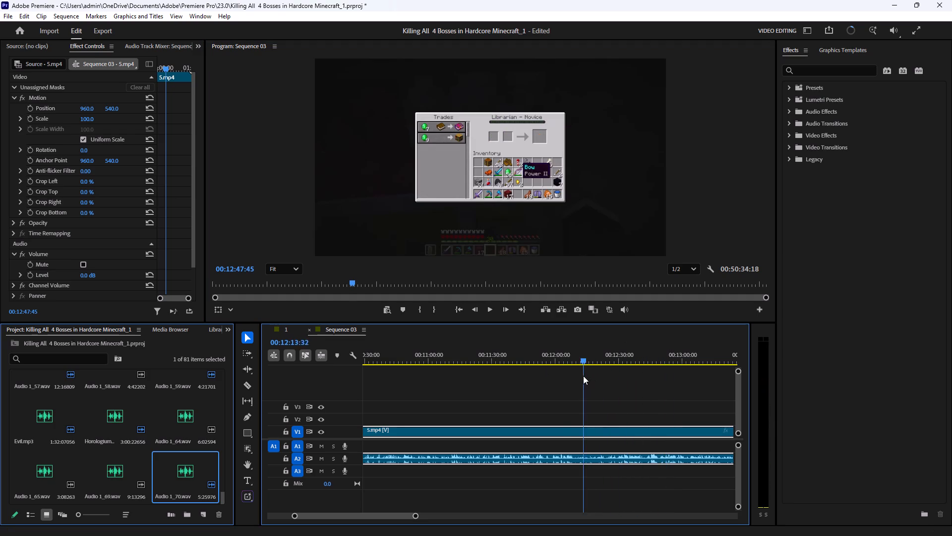
{"action": "left_click_drag", "start_coordinate": [583, 376], "coordinate": [515, 384]}
{"action": "left_click", "coordinate": [491, 310]}
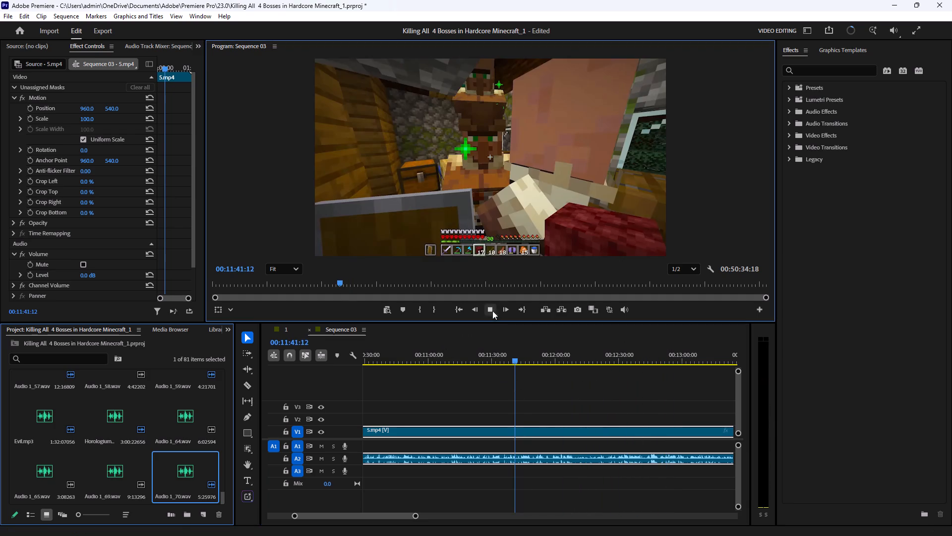
{"action": "left_click", "coordinate": [609, 402]}
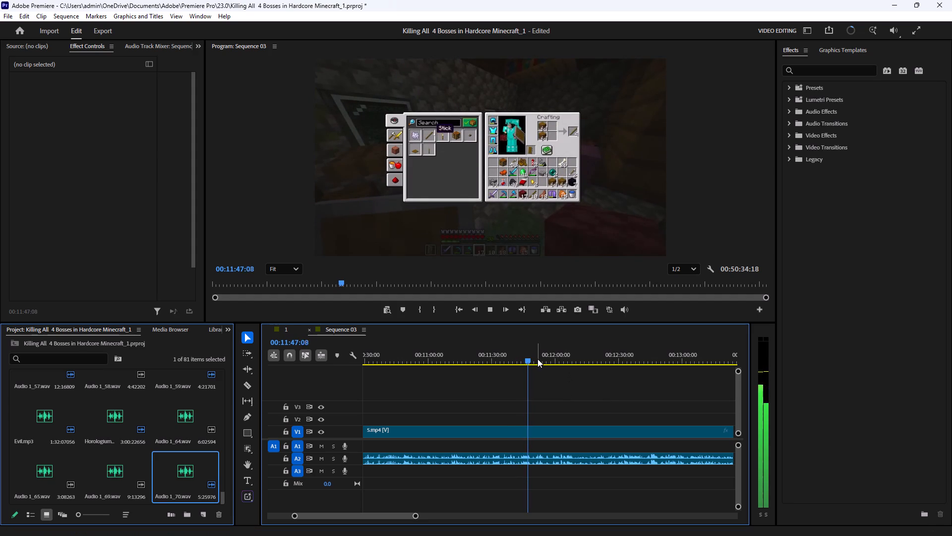
{"action": "left_click_drag", "start_coordinate": [537, 358], "coordinate": [597, 357]}
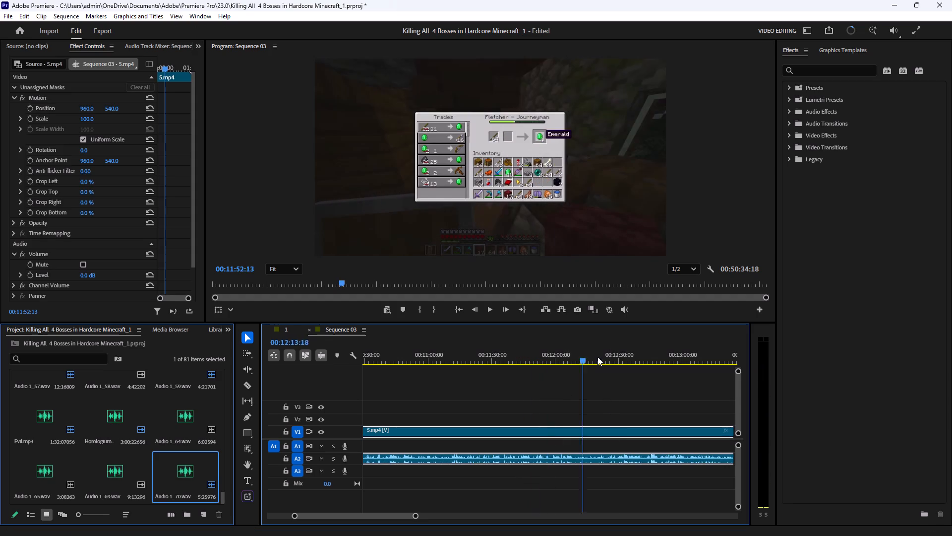
{"action": "left_click_drag", "start_coordinate": [597, 357], "coordinate": [720, 360]}
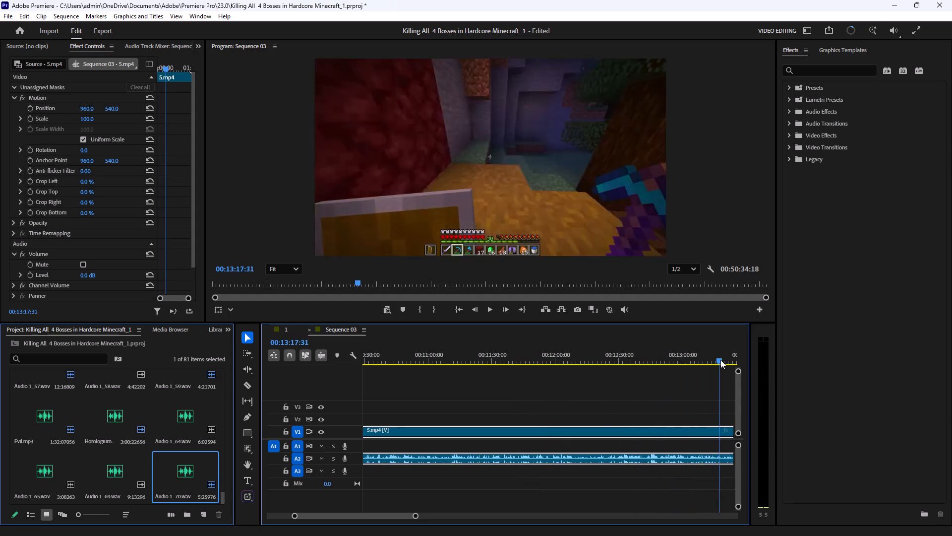
{"action": "left_click_drag", "start_coordinate": [720, 360], "coordinate": [739, 361]}
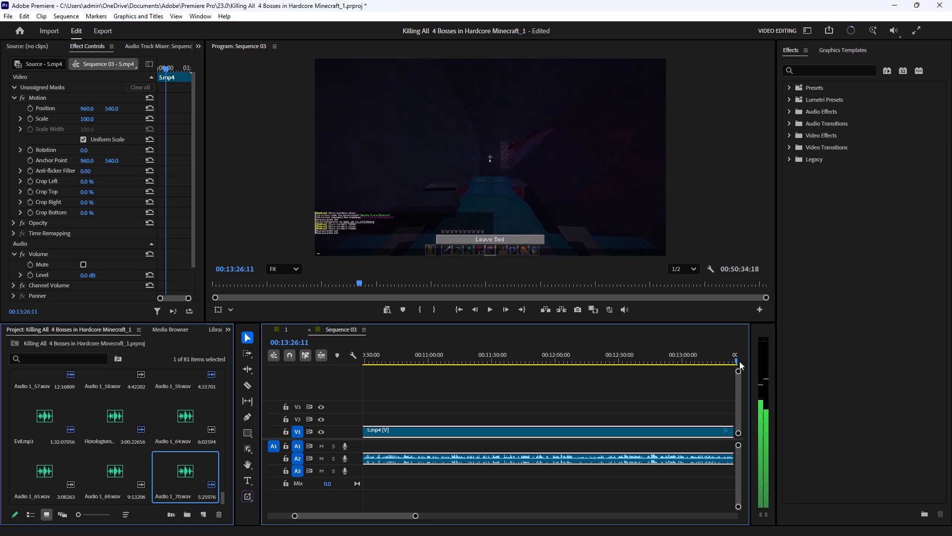
Skim 5.mp4 from about 00:13:26 to 00:17:57, examining the footage of boats and villagers in the stone tunnel.
{"action": "left_click_drag", "start_coordinate": [739, 361], "coordinate": [643, 366]}
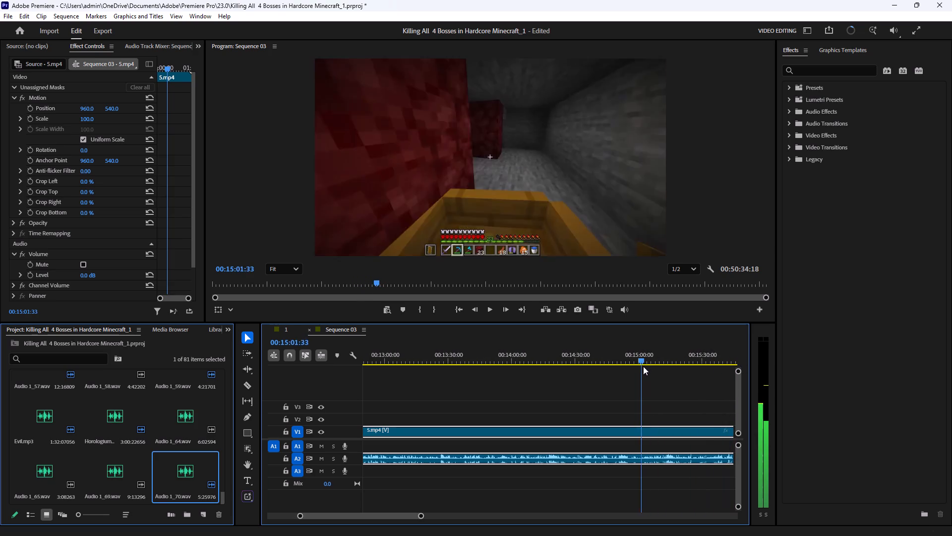
{"action": "left_click_drag", "start_coordinate": [643, 366], "coordinate": [680, 366]}
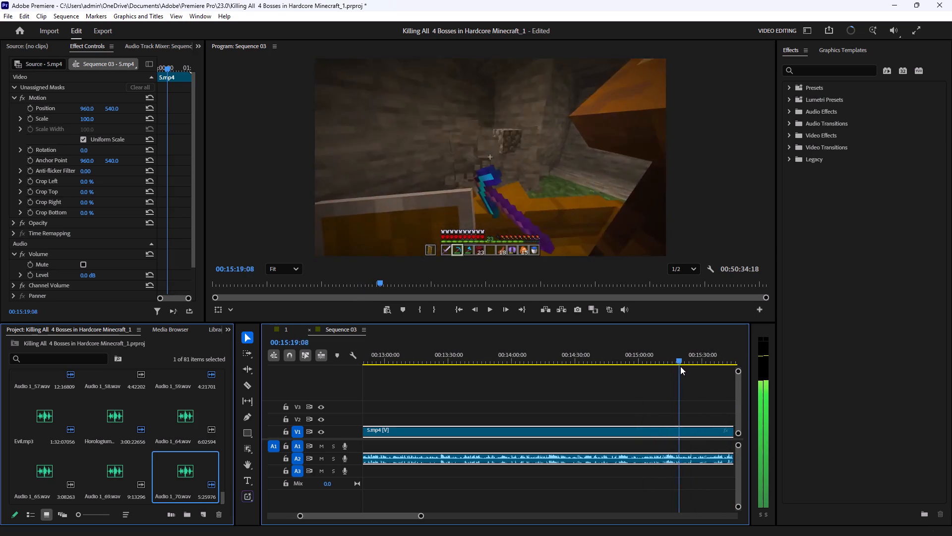
{"action": "left_click_drag", "start_coordinate": [680, 366], "coordinate": [710, 366]}
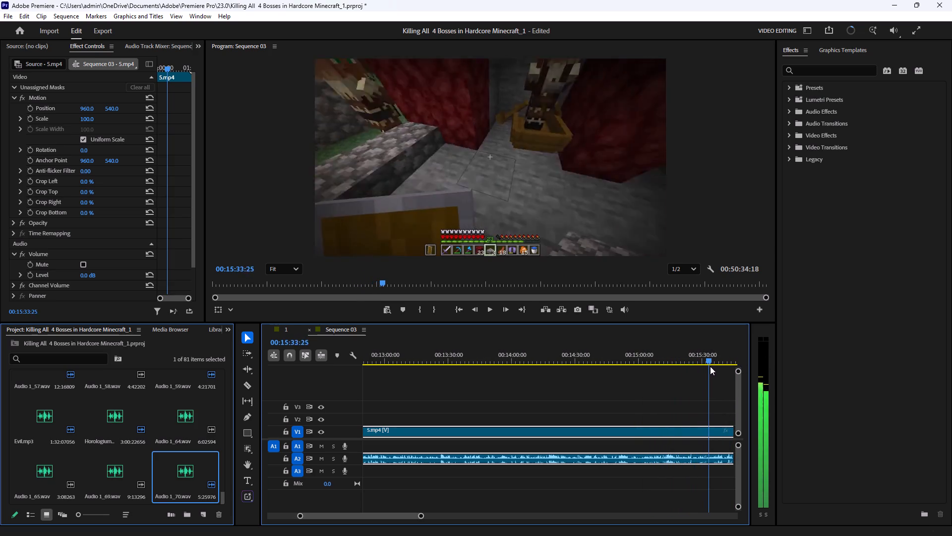
{"action": "left_click_drag", "start_coordinate": [710, 366], "coordinate": [731, 367]}
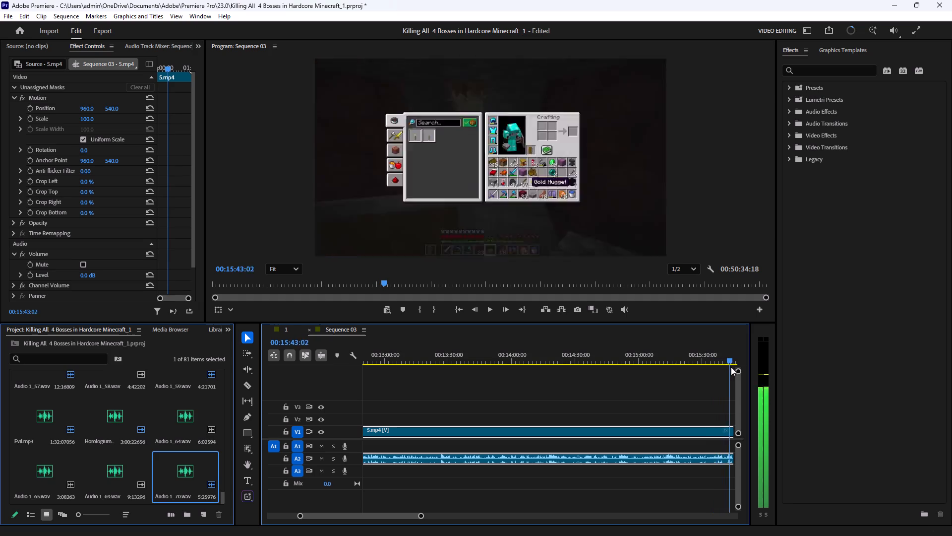
{"action": "left_click_drag", "start_coordinate": [731, 367], "coordinate": [476, 374]}
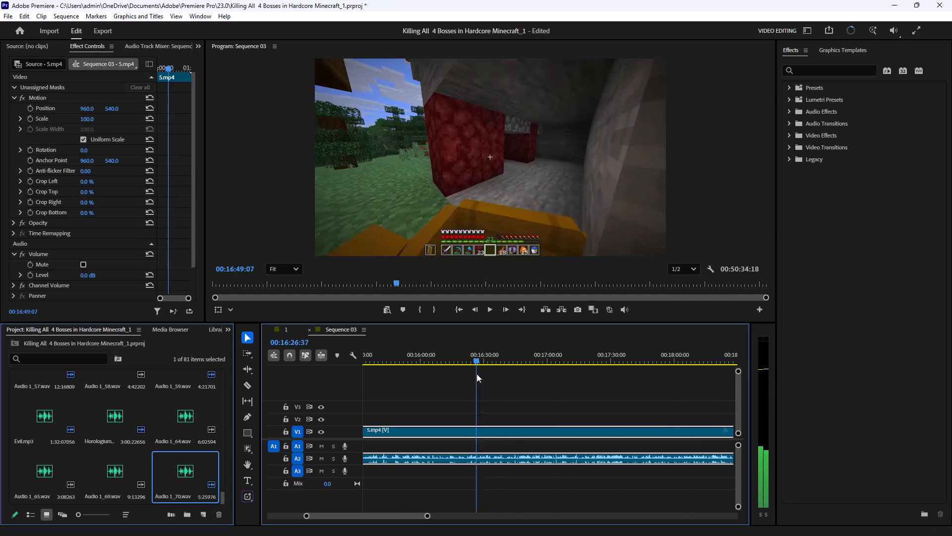
{"action": "left_click_drag", "start_coordinate": [476, 374], "coordinate": [508, 381]}
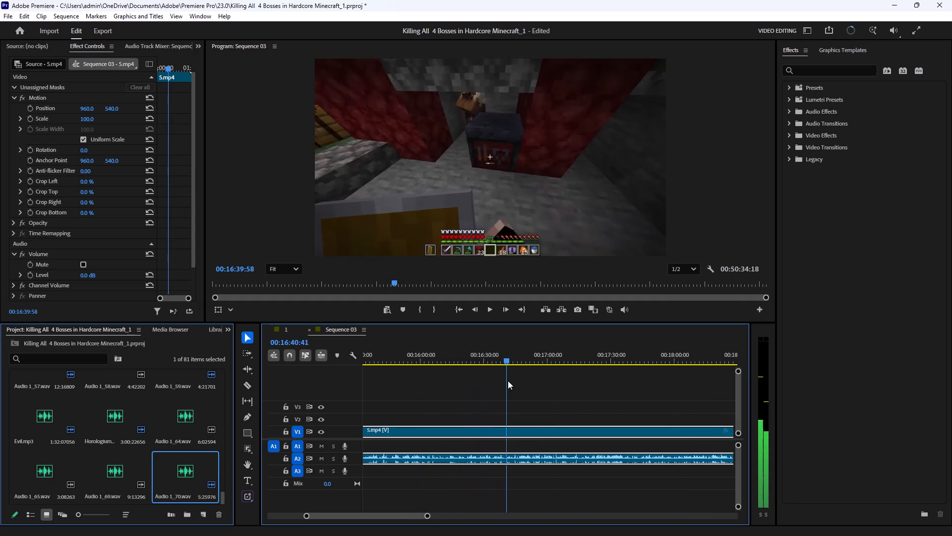
{"action": "left_click_drag", "start_coordinate": [508, 381], "coordinate": [569, 380]}
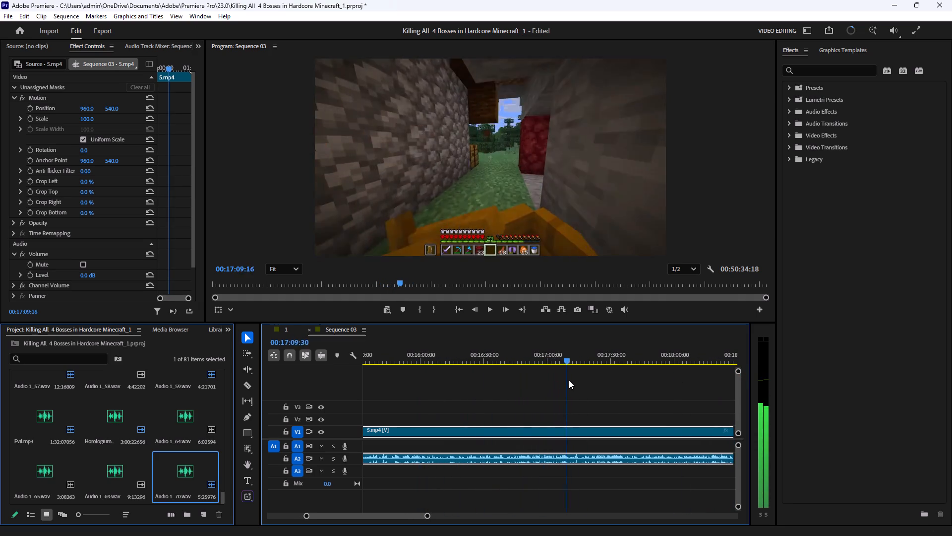
{"action": "left_click_drag", "start_coordinate": [569, 380], "coordinate": [602, 380]}
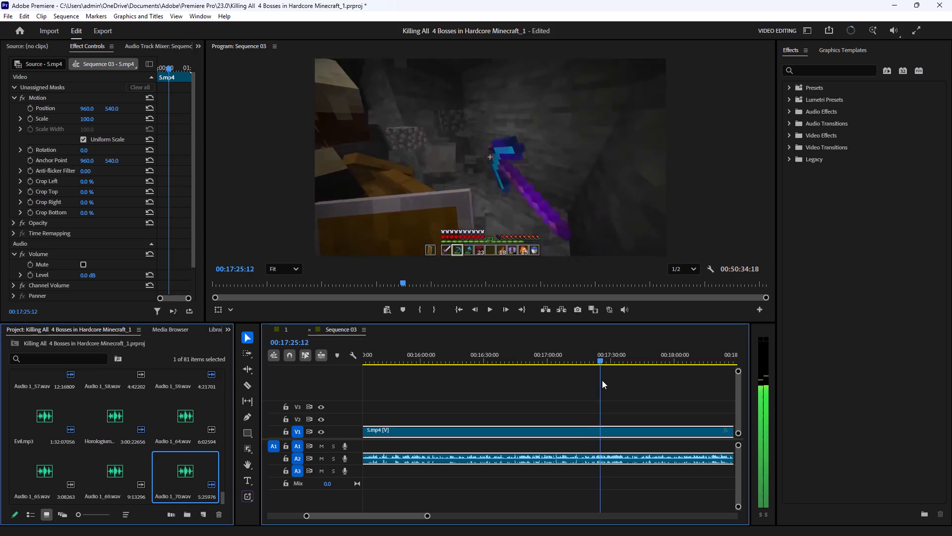
{"action": "left_click_drag", "start_coordinate": [602, 380], "coordinate": [651, 381]}
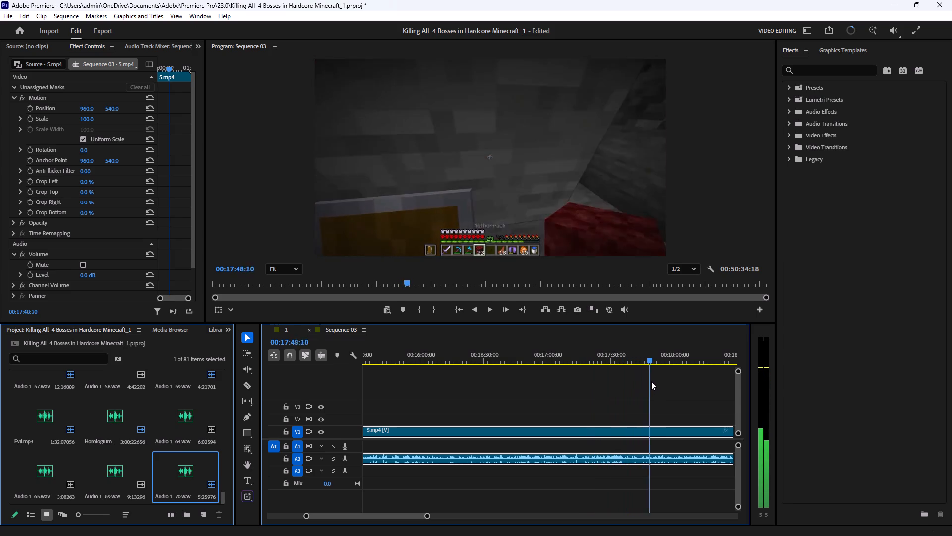
{"action": "left_click_drag", "start_coordinate": [651, 381], "coordinate": [661, 382]}
{"action": "left_click", "coordinate": [494, 312]}
{"action": "left_click", "coordinate": [581, 408]}
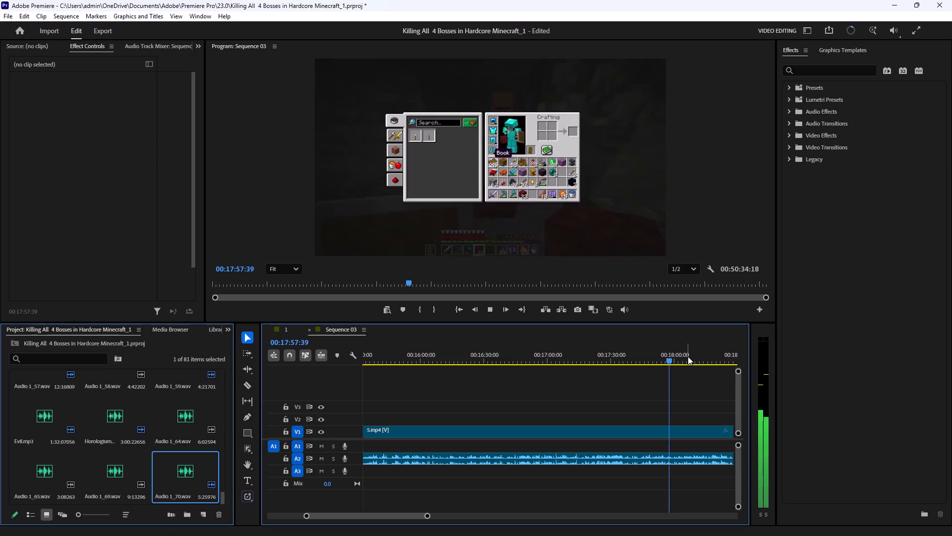
Skim and play 5.mp4 from about 00:17:57 to 00:19:27, examining the librarian trade offers and lectern resets.
{"action": "left_click_drag", "start_coordinate": [688, 360], "coordinate": [718, 360]}
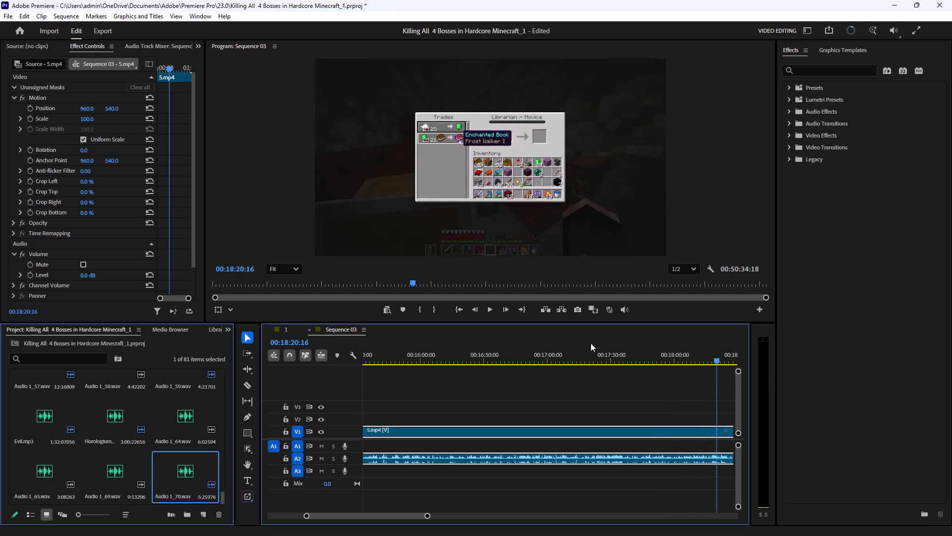
{"action": "left_click", "coordinate": [496, 312]}
{"action": "left_click", "coordinate": [588, 391]}
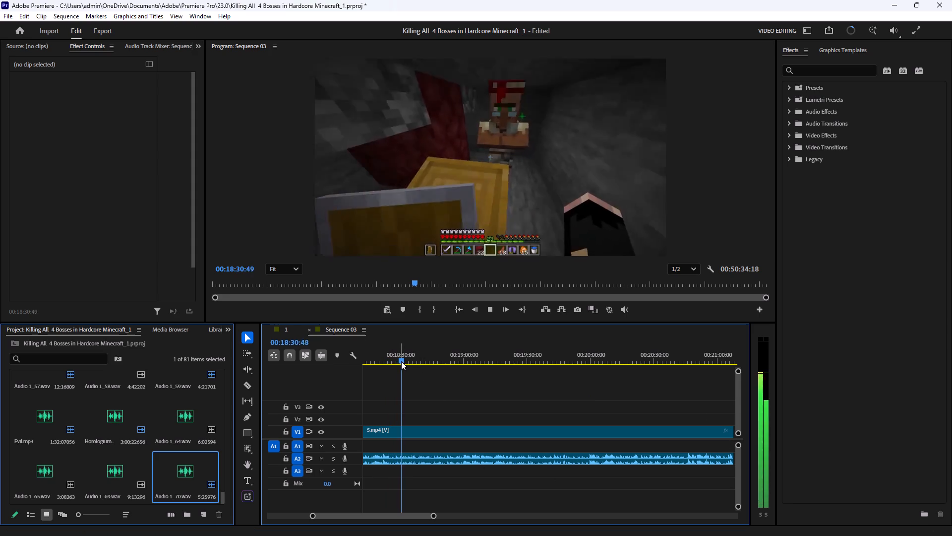
{"action": "left_click_drag", "start_coordinate": [401, 361], "coordinate": [425, 360]}
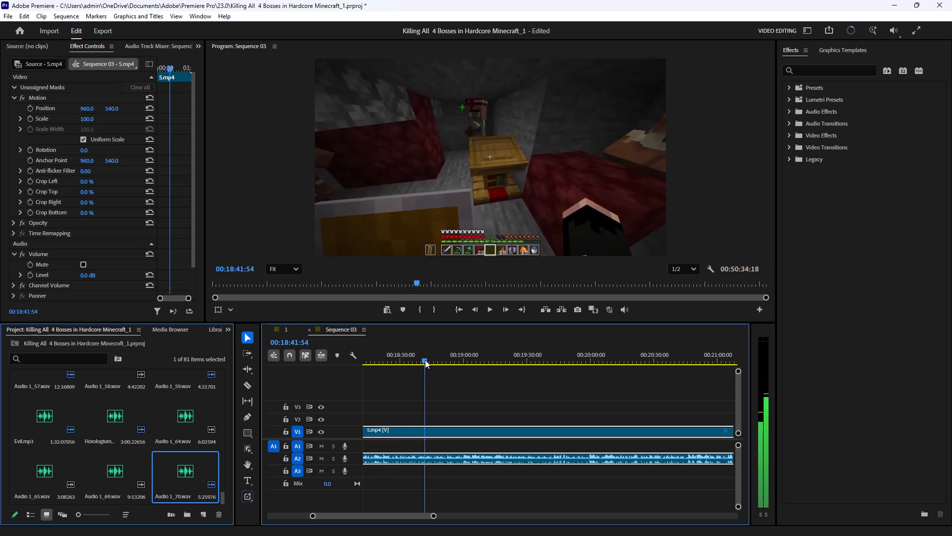
{"action": "left_click_drag", "start_coordinate": [425, 360], "coordinate": [434, 360]}
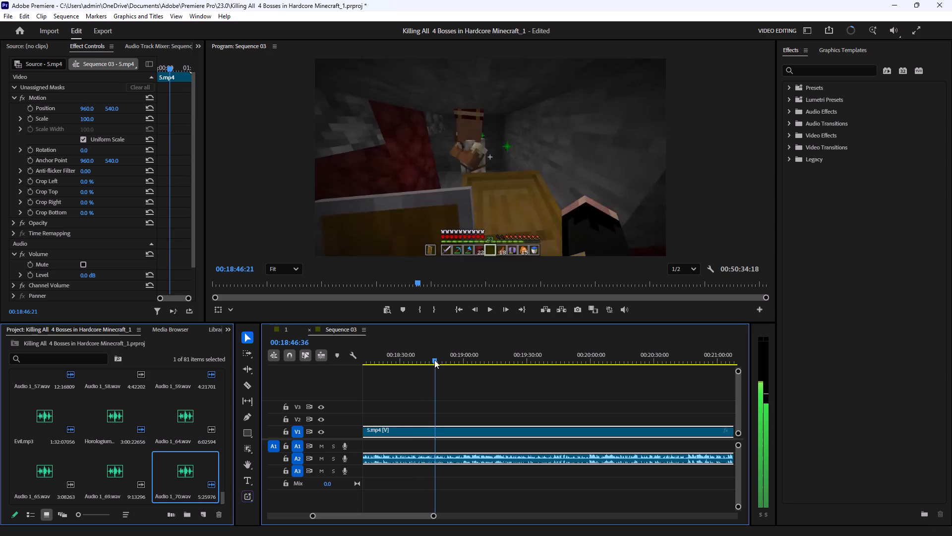
{"action": "left_click_drag", "start_coordinate": [434, 360], "coordinate": [444, 359]}
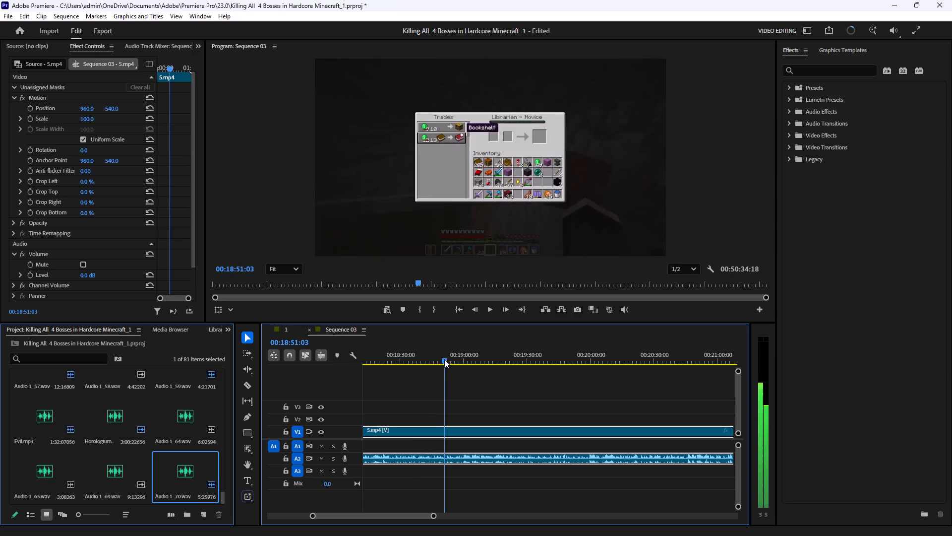
{"action": "left_click_drag", "start_coordinate": [444, 359], "coordinate": [450, 359]}
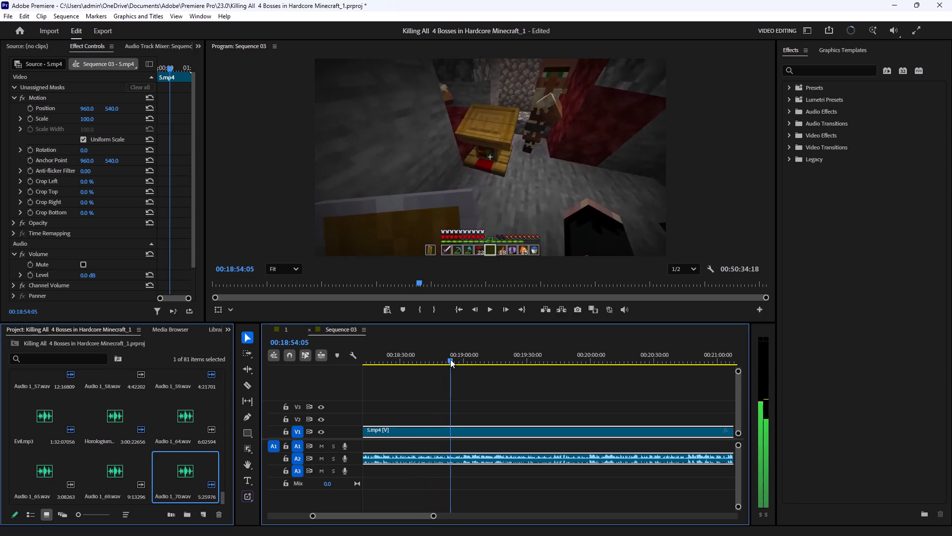
{"action": "left_click_drag", "start_coordinate": [450, 359], "coordinate": [464, 359]}
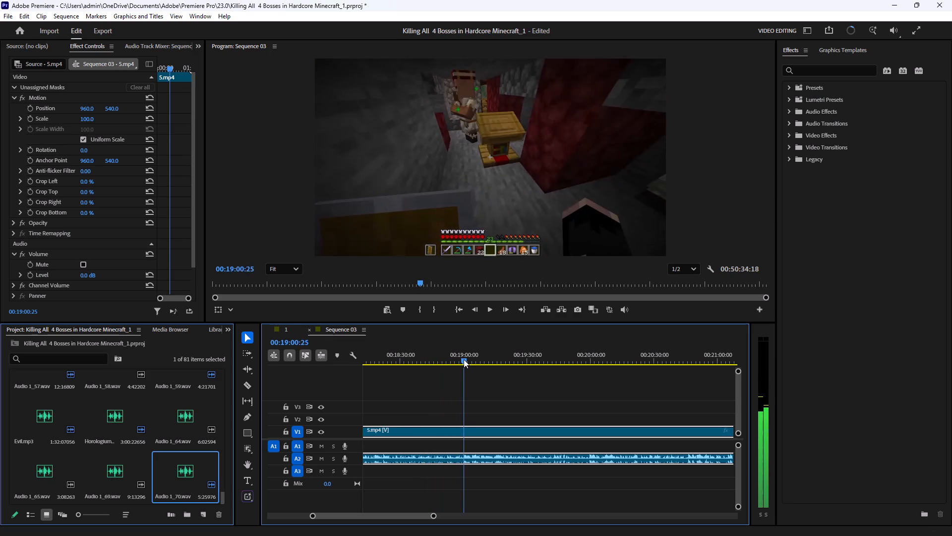
{"action": "left_click_drag", "start_coordinate": [464, 359], "coordinate": [472, 359]}
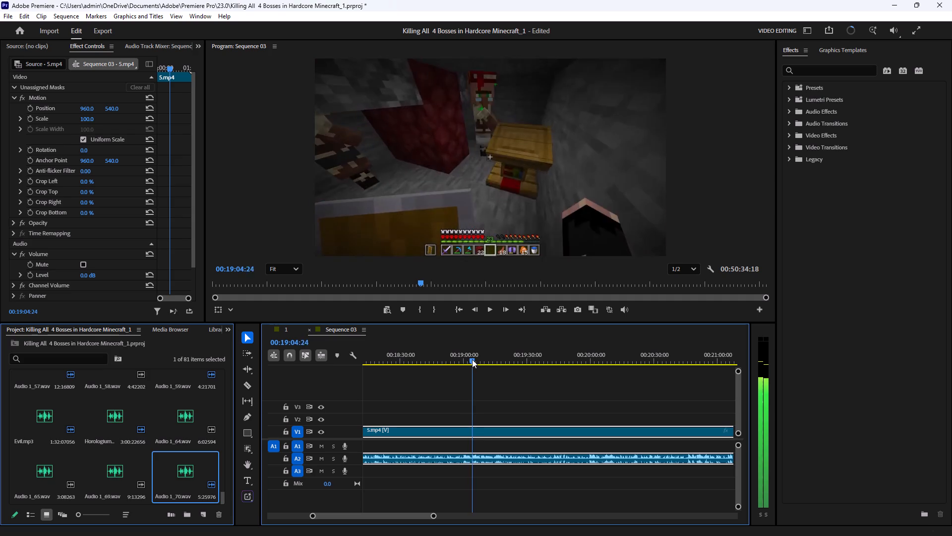
{"action": "left_click_drag", "start_coordinate": [472, 359], "coordinate": [483, 359]}
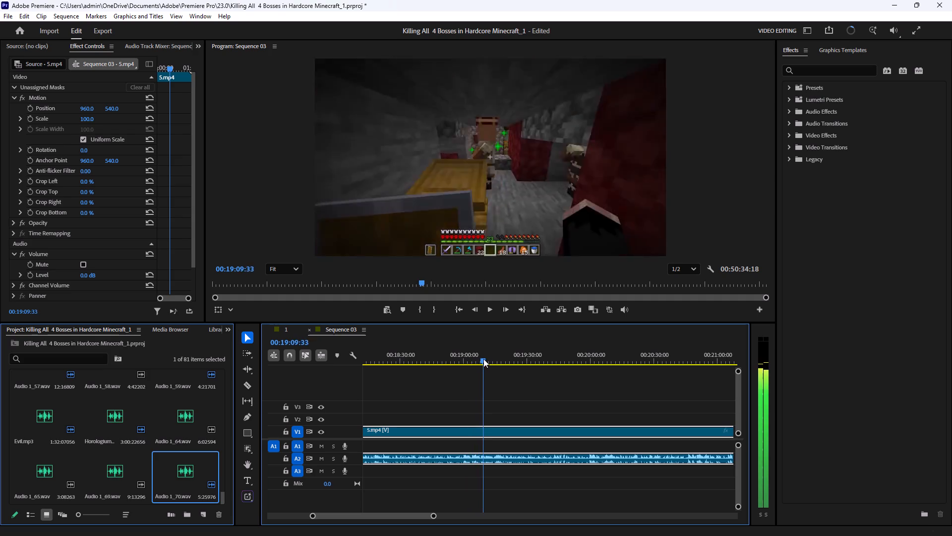
{"action": "left_click_drag", "start_coordinate": [483, 359], "coordinate": [494, 359]}
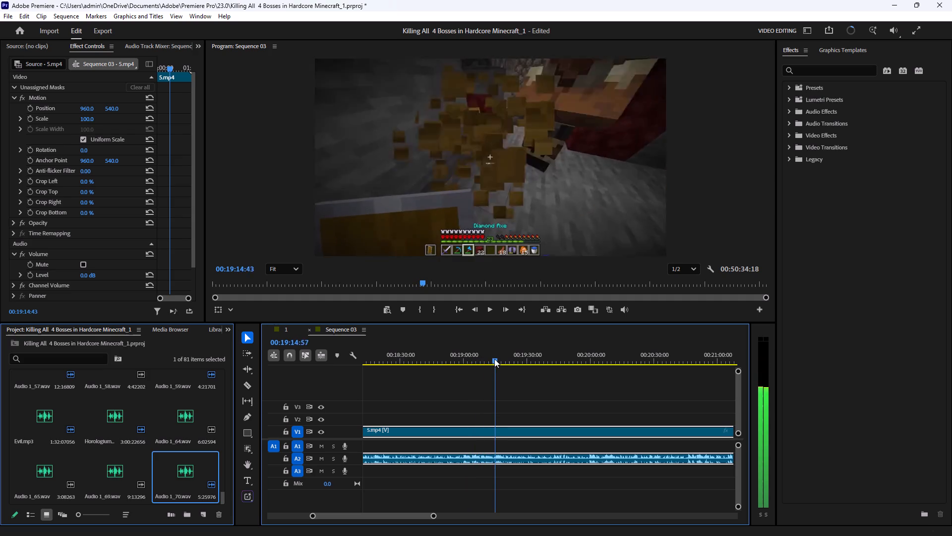
{"action": "left_click_drag", "start_coordinate": [494, 359], "coordinate": [504, 359]}
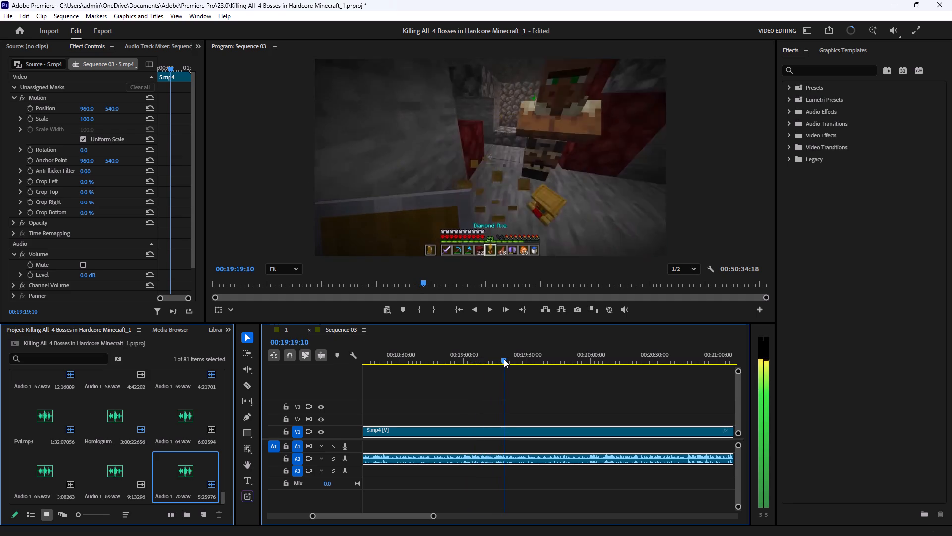
{"action": "left_click_drag", "start_coordinate": [504, 359], "coordinate": [511, 360]}
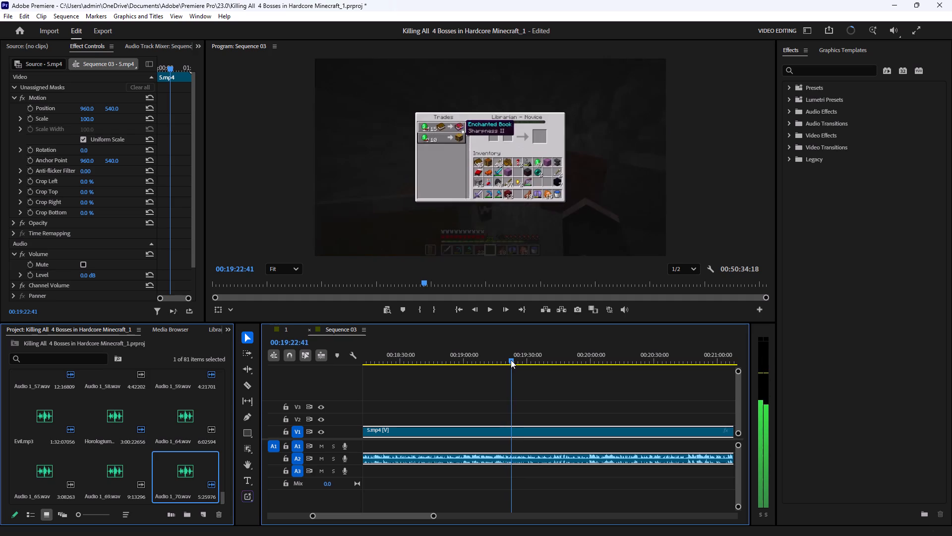
{"action": "left_click_drag", "start_coordinate": [511, 360], "coordinate": [522, 359]}
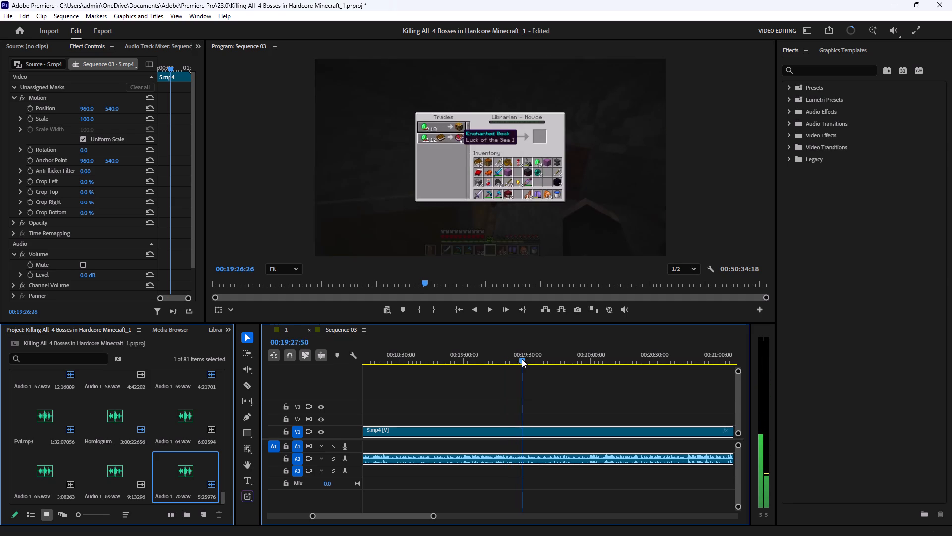
Skim 5.mp4 from about 00:19:27 to 00:20:22, then go back and replay parts of the lectern and librarian footage to choose a cut point.
{"action": "left_click_drag", "start_coordinate": [522, 359], "coordinate": [537, 358]}
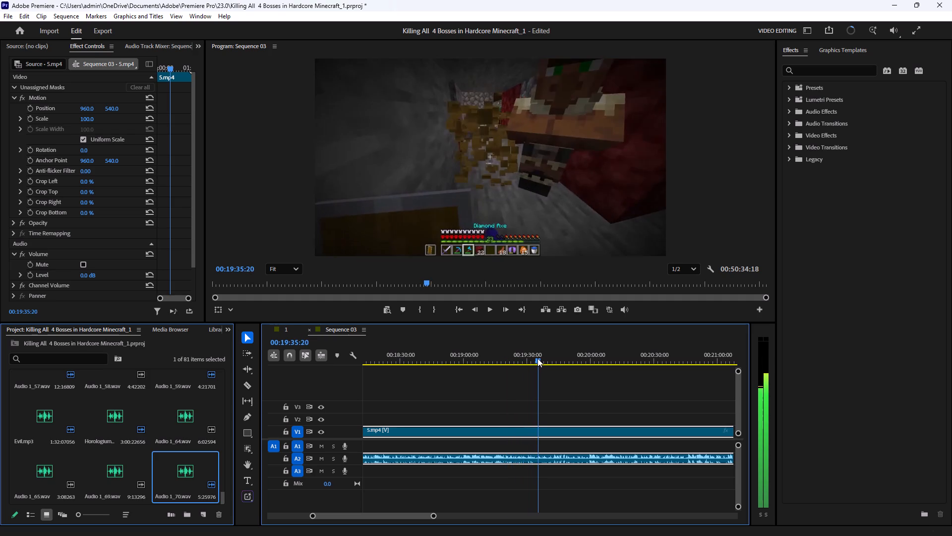
{"action": "left_click_drag", "start_coordinate": [537, 358], "coordinate": [550, 359]}
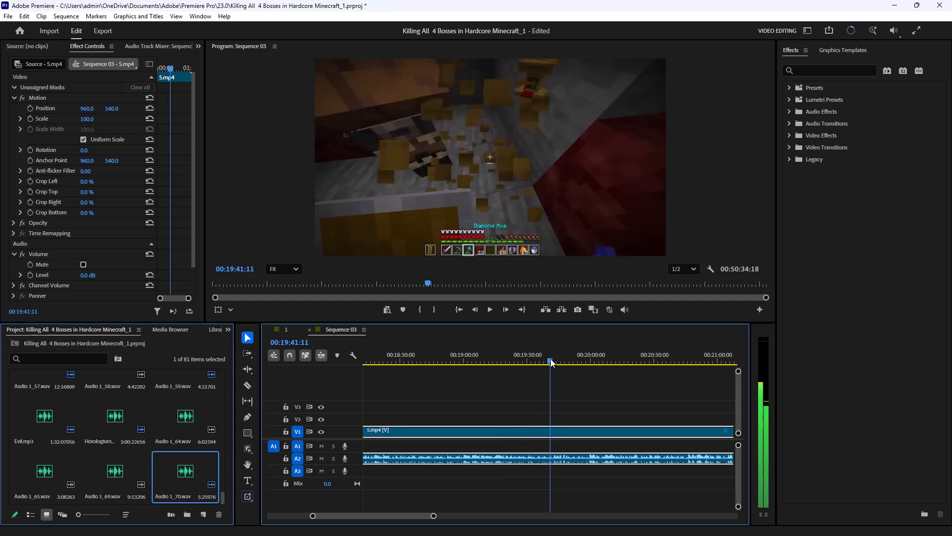
{"action": "left_click_drag", "start_coordinate": [550, 359], "coordinate": [565, 359]}
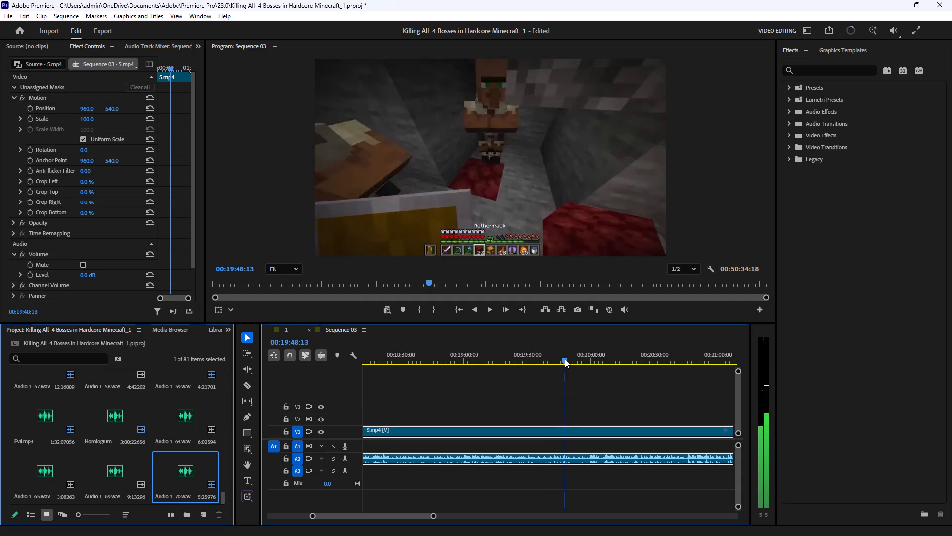
{"action": "left_click_drag", "start_coordinate": [565, 359], "coordinate": [583, 360]}
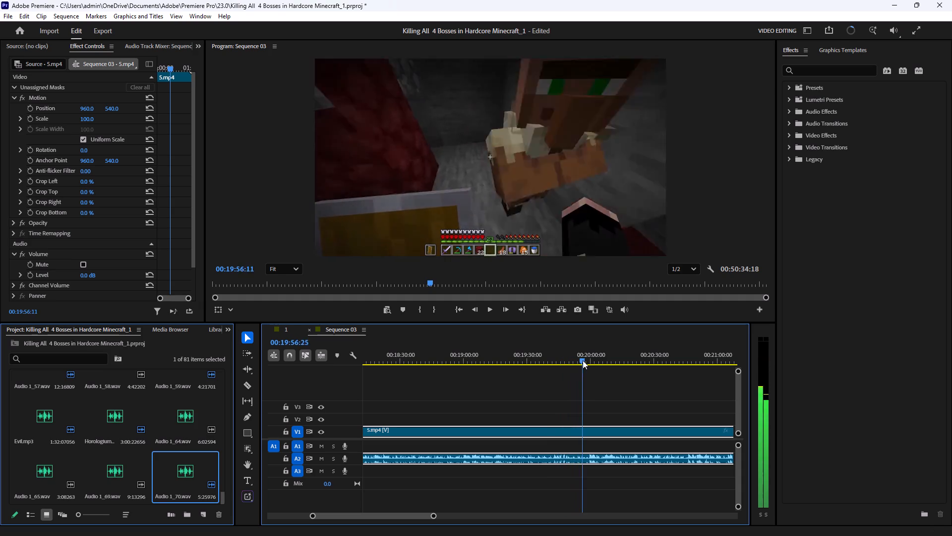
{"action": "left_click_drag", "start_coordinate": [583, 360], "coordinate": [604, 362]}
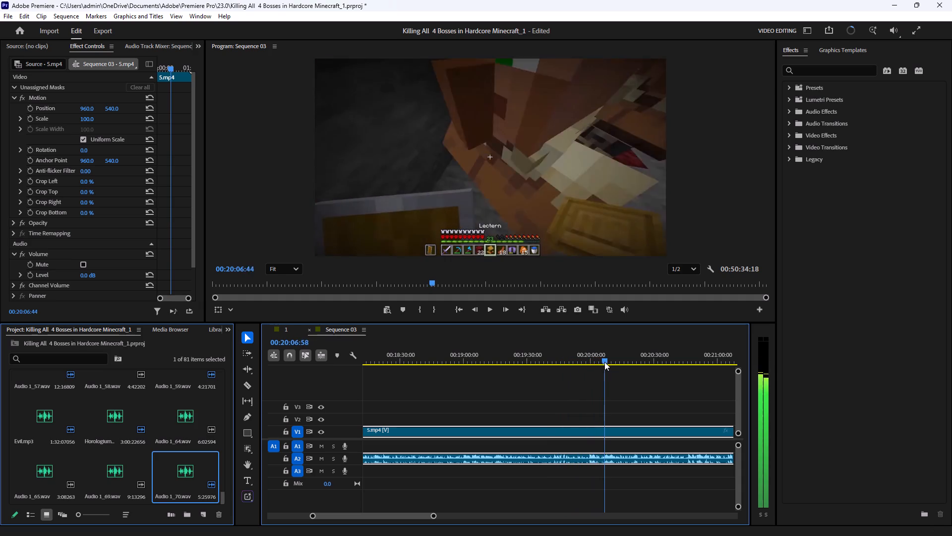
{"action": "left_click_drag", "start_coordinate": [604, 362], "coordinate": [617, 362]}
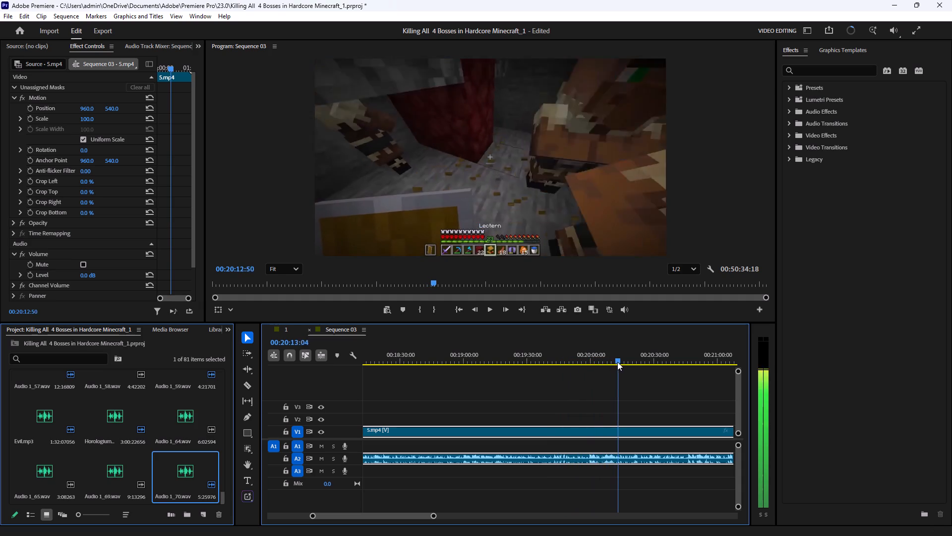
{"action": "left_click_drag", "start_coordinate": [617, 362], "coordinate": [637, 363]}
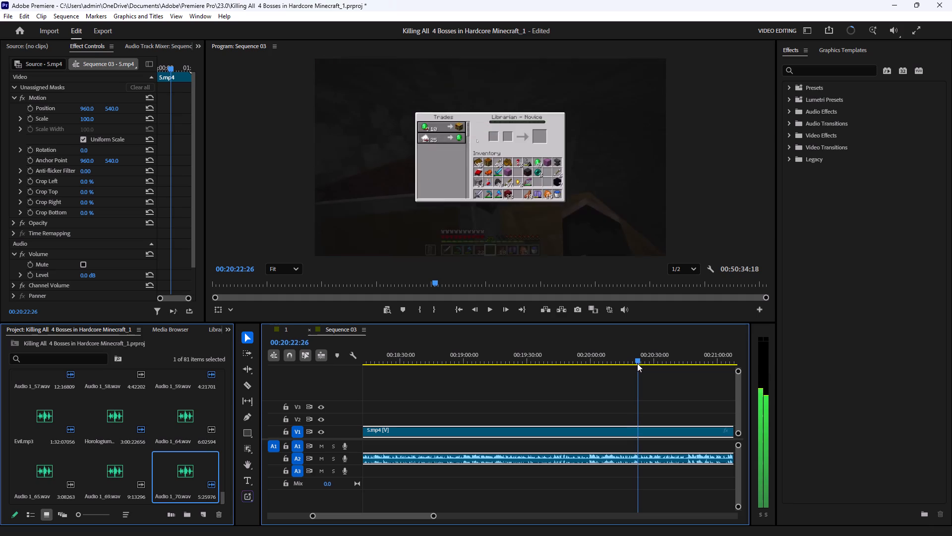
{"action": "left_click_drag", "start_coordinate": [637, 363], "coordinate": [617, 378]}
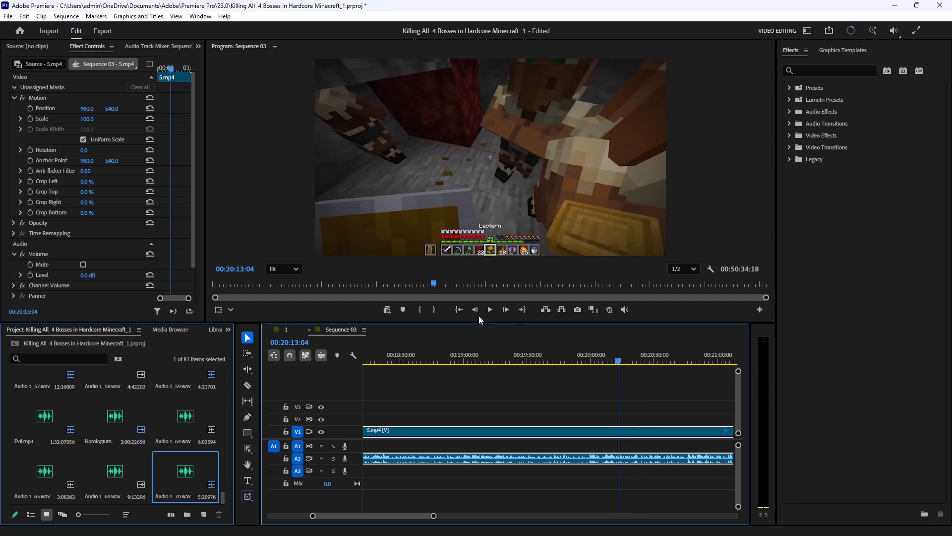
{"action": "left_click", "coordinate": [491, 313]}
{"action": "left_click", "coordinate": [548, 412]}
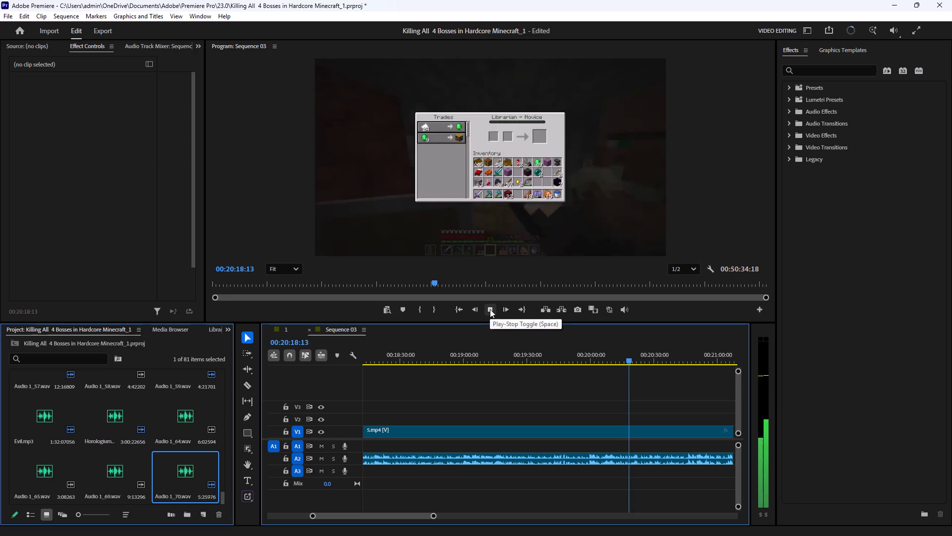
{"action": "left_click", "coordinate": [490, 309]}
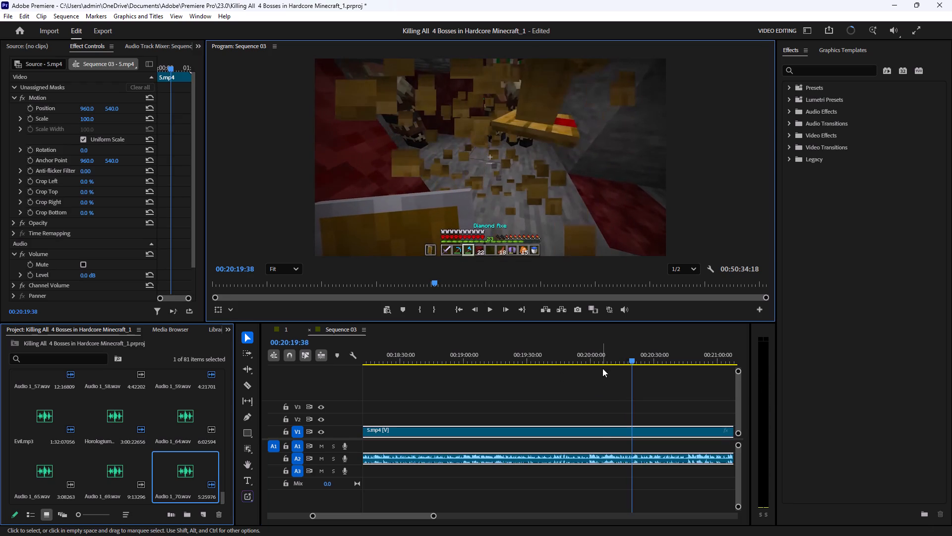
{"action": "left_click_drag", "start_coordinate": [606, 361], "coordinate": [517, 382]}
{"action": "left_click", "coordinate": [485, 310]}
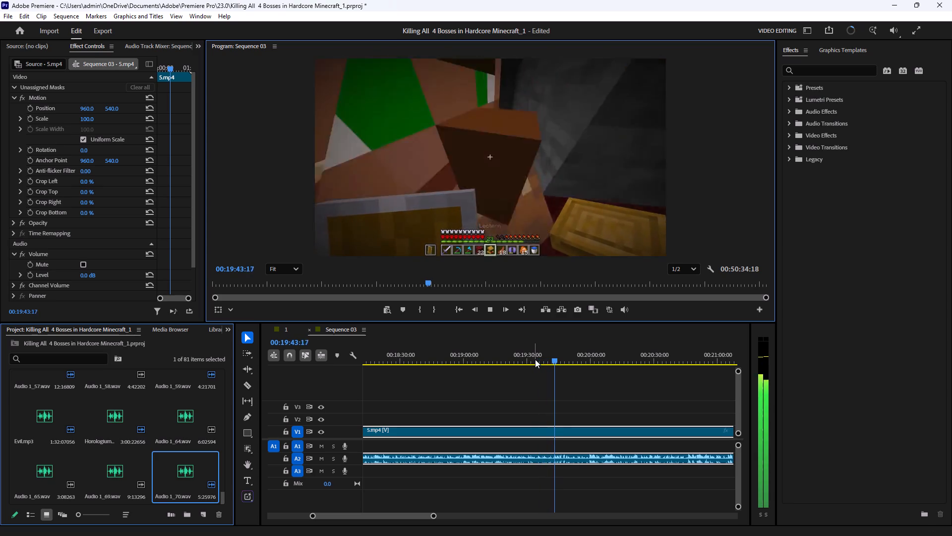
Split 5.mp4 at 00:19:22:13, where the librarian trade window is open, and delete the long segment before the cut.
{"action": "left_click", "coordinate": [535, 359]}
{"action": "left_click_drag", "start_coordinate": [532, 357], "coordinate": [512, 381]}
{"action": "key", "text": "c"}
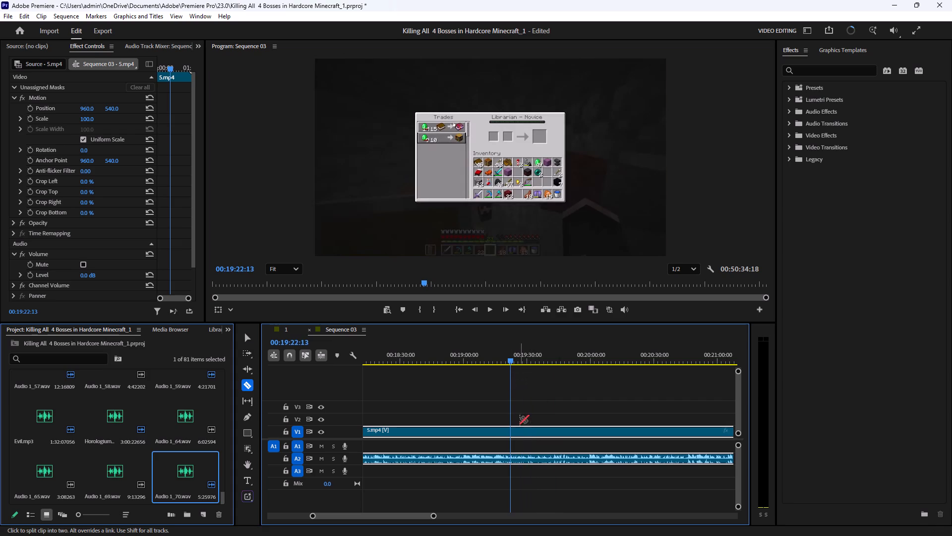
{"action": "left_click", "coordinate": [509, 429]}
{"action": "left_click", "coordinate": [243, 336]}
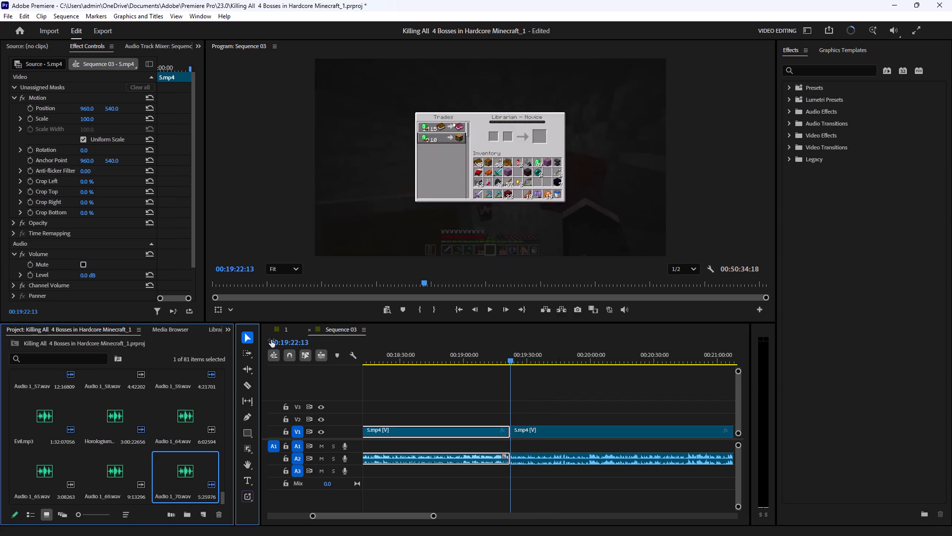
{"action": "left_click_drag", "start_coordinate": [453, 399], "coordinate": [437, 479]}
{"action": "key", "text": "BackSpace"}
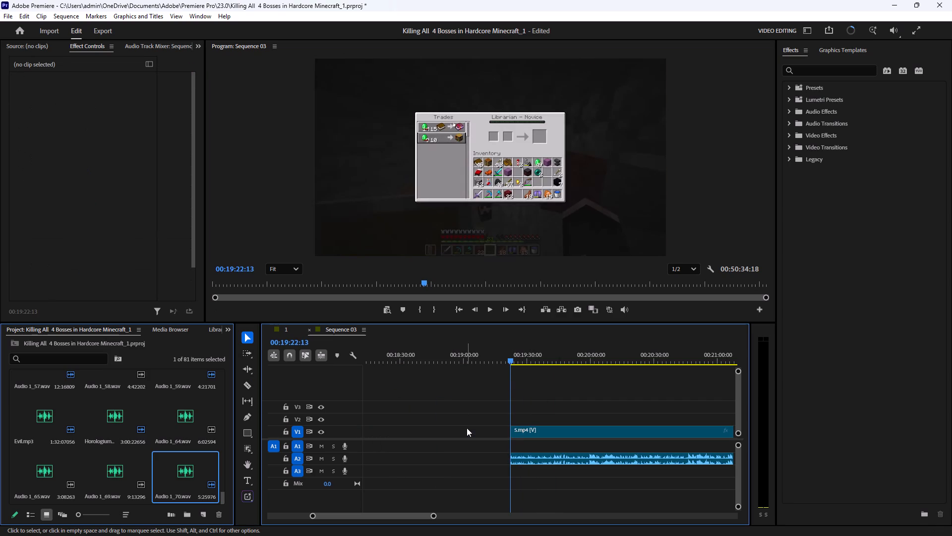
Close the gap in front of the remaining 5.mp4 footage.
{"action": "left_click", "coordinate": [467, 428]}
{"action": "key", "text": "BackSpace"}
Return to the beginning of the sequence and place the playhead at the new join at 00:00:20:51.
{"action": "left_click_drag", "start_coordinate": [403, 517], "coordinate": [267, 510]}
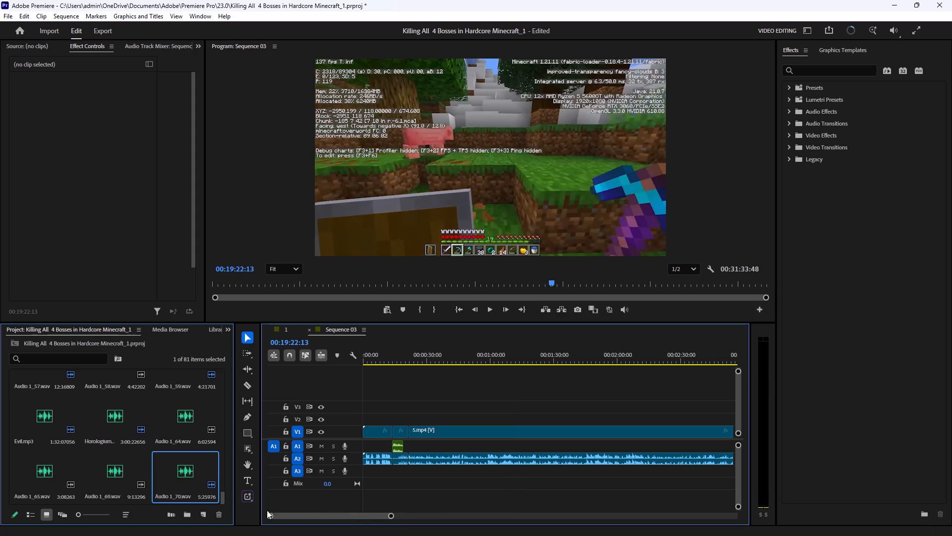
{"action": "left_click_drag", "start_coordinate": [267, 510], "coordinate": [267, 509]}
{"action": "left_click_drag", "start_coordinate": [445, 349], "coordinate": [408, 379]}
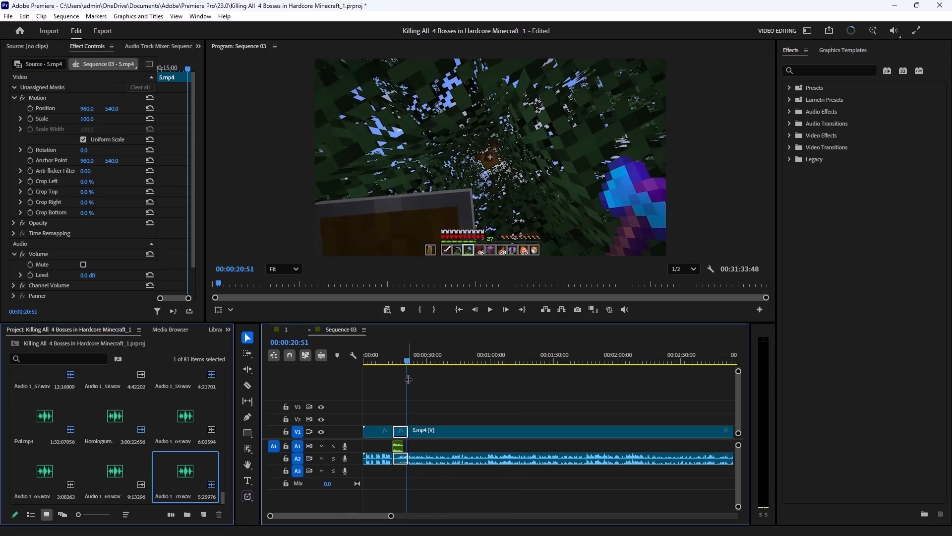
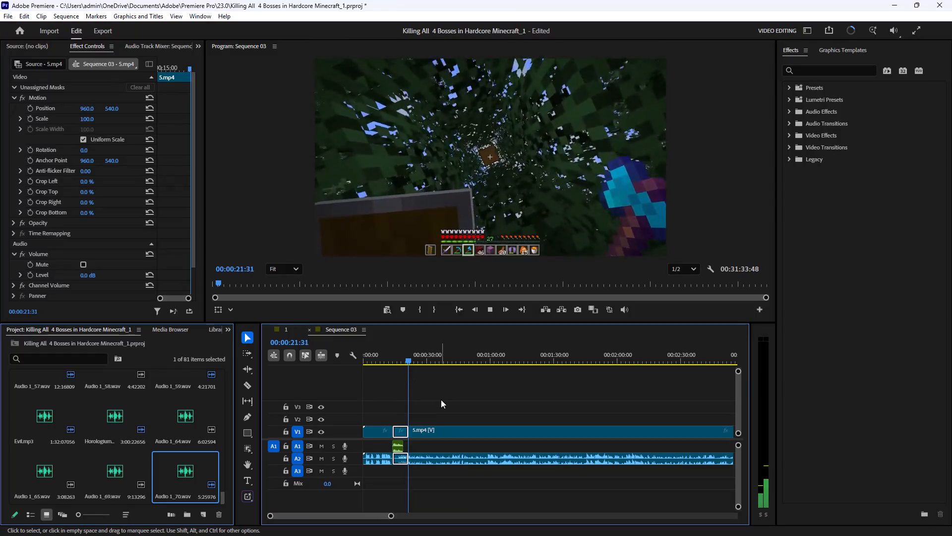
Trim about 6 seconds from the start of the long 5.mp4 clip after the join and close the gap.
{"action": "left_click", "coordinate": [441, 399]}
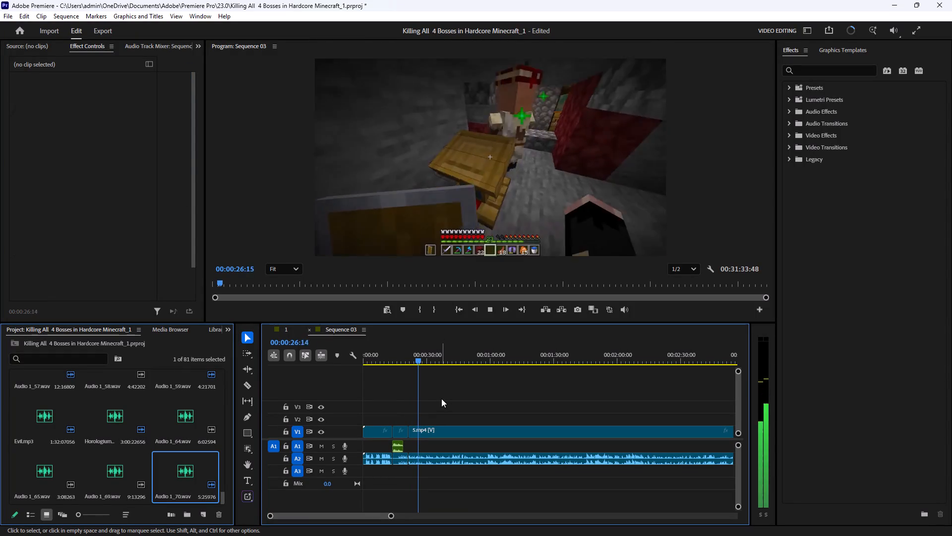
{"action": "scroll", "coordinate": [153, 426], "scroll_direction": "up", "scroll_amount": 19}
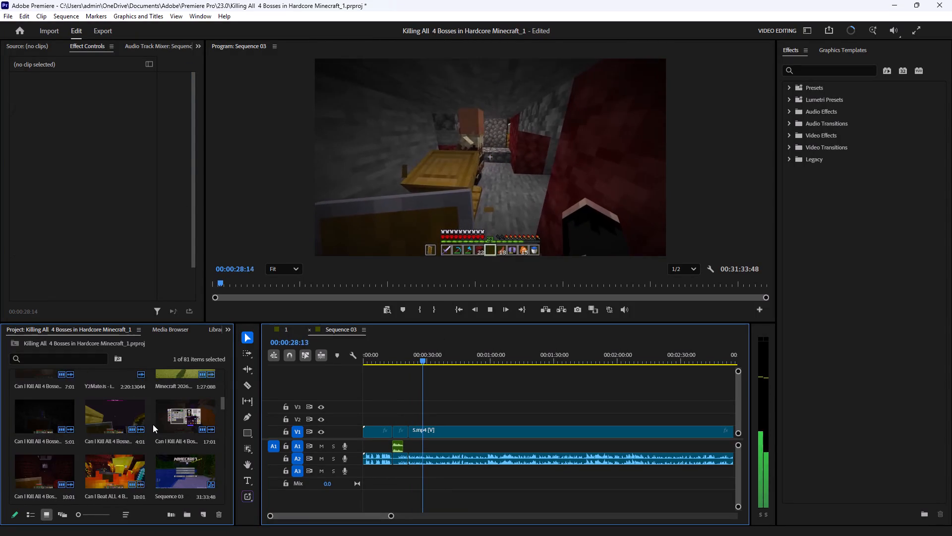
{"action": "scroll", "coordinate": [153, 424], "scroll_direction": "up", "scroll_amount": 13}
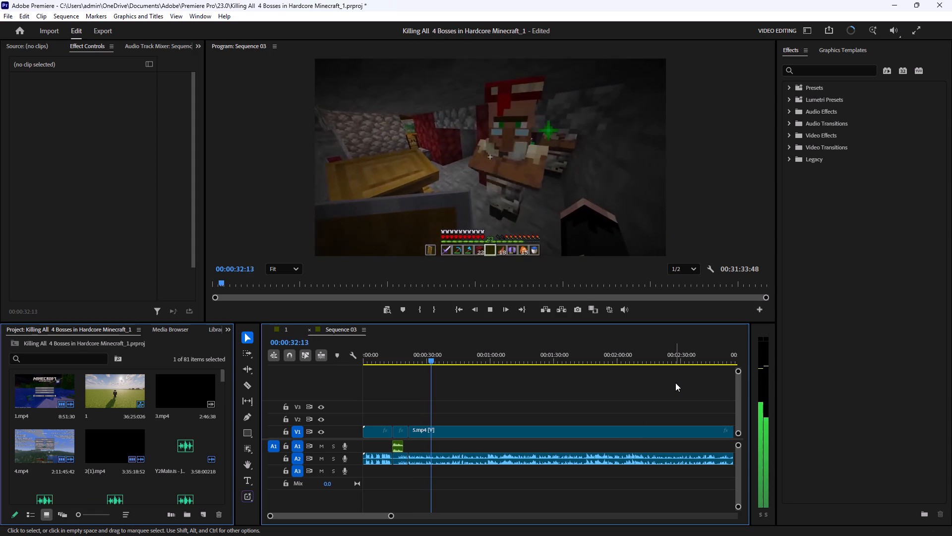
{"action": "scroll", "coordinate": [675, 383], "scroll_direction": "up", "scroll_amount": 1}
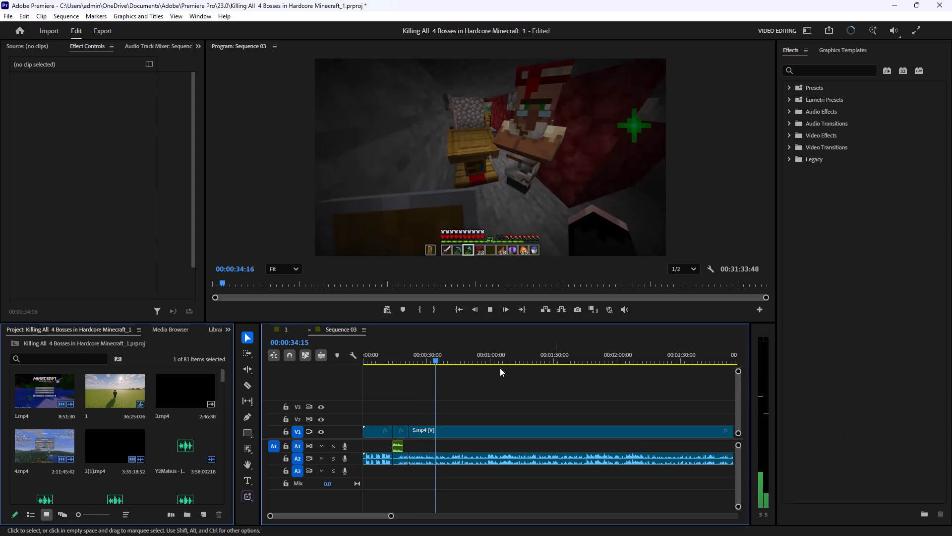
{"action": "key", "text": "space"}
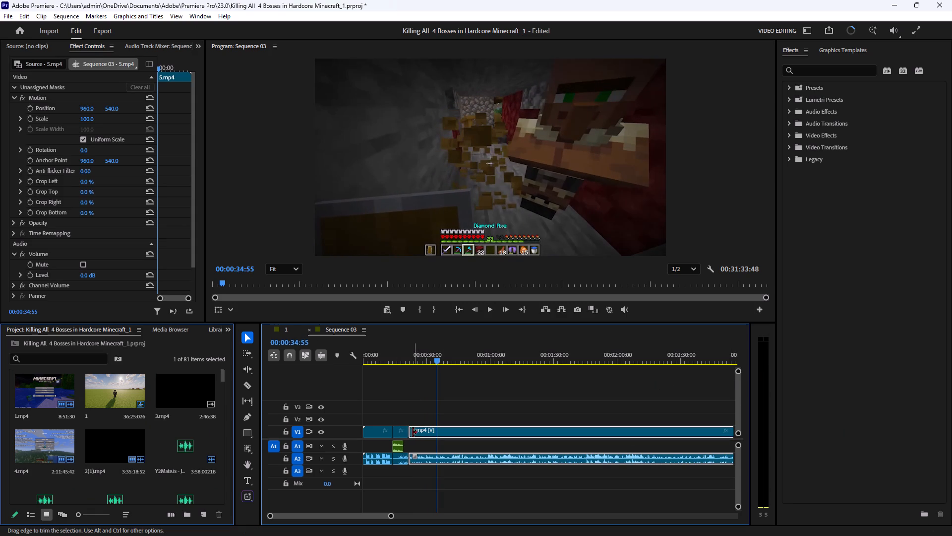
{"action": "left_click_drag", "start_coordinate": [412, 431], "coordinate": [425, 431]}
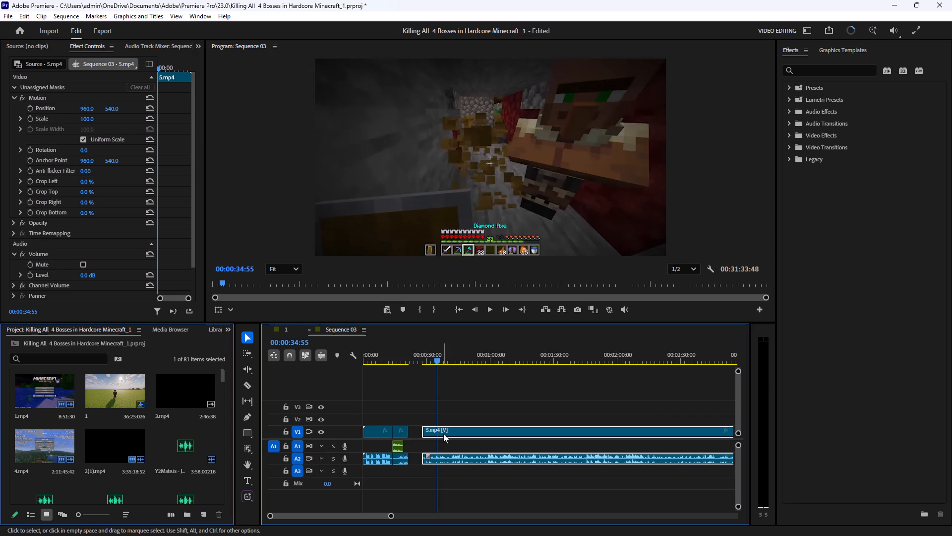
{"action": "left_click_drag", "start_coordinate": [451, 433], "coordinate": [437, 440]}
{"action": "left_click", "coordinate": [493, 397]}
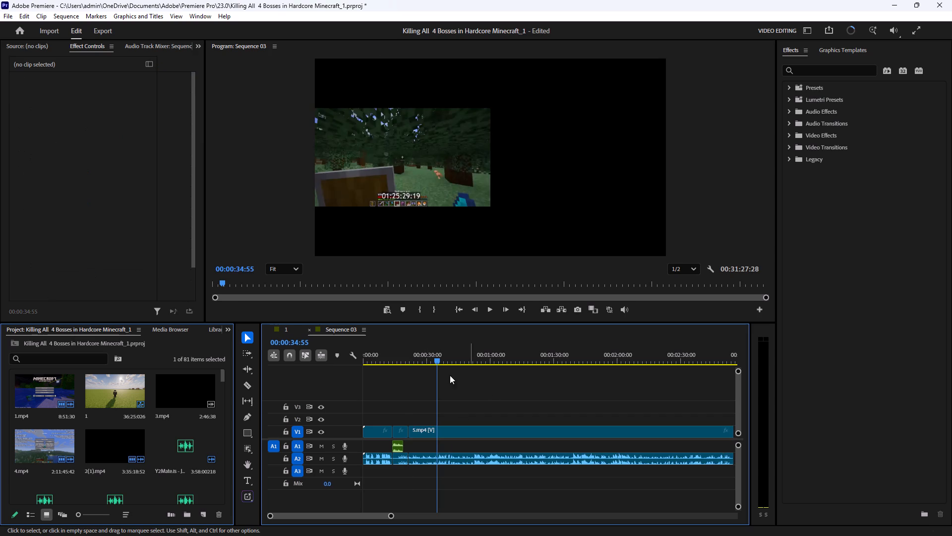
Replay the join, trim 00:00:02:21 off the end of the short tree-chopping 5.mp4 clip, and close the gap.
{"action": "left_click_drag", "start_coordinate": [417, 361], "coordinate": [408, 369]}
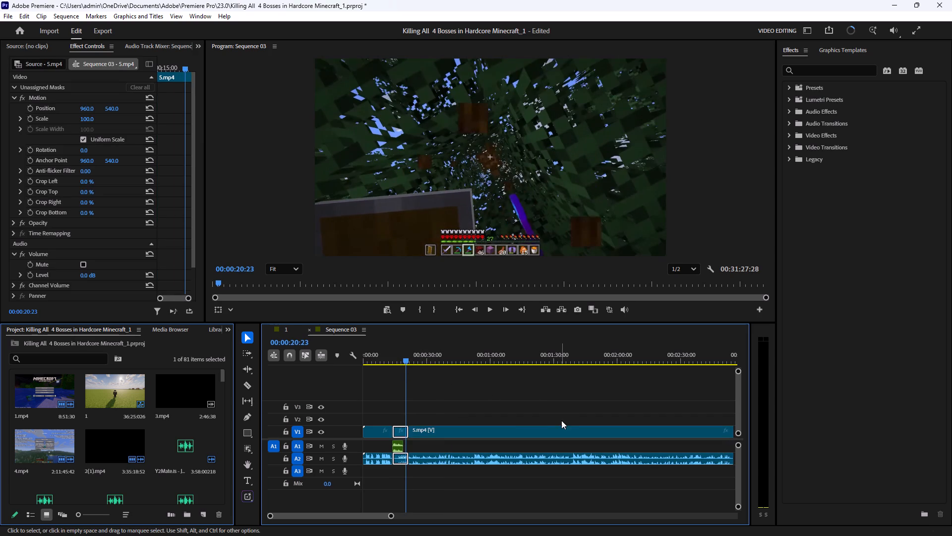
{"action": "left_click", "coordinate": [536, 403]}
{"action": "left_click", "coordinate": [493, 311]}
{"action": "left_click", "coordinate": [546, 392]}
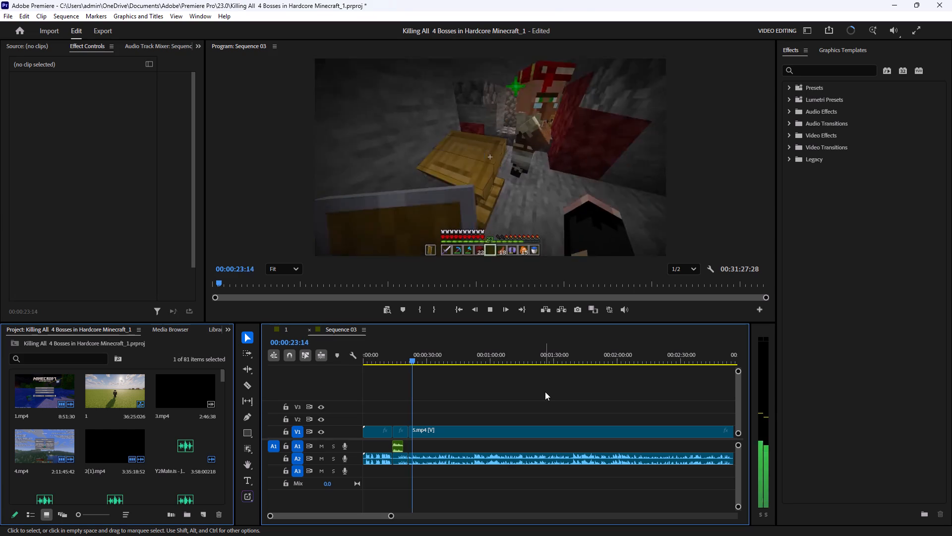
{"action": "key", "text": "space"}
{"action": "left_click_drag", "start_coordinate": [408, 431], "coordinate": [401, 433]}
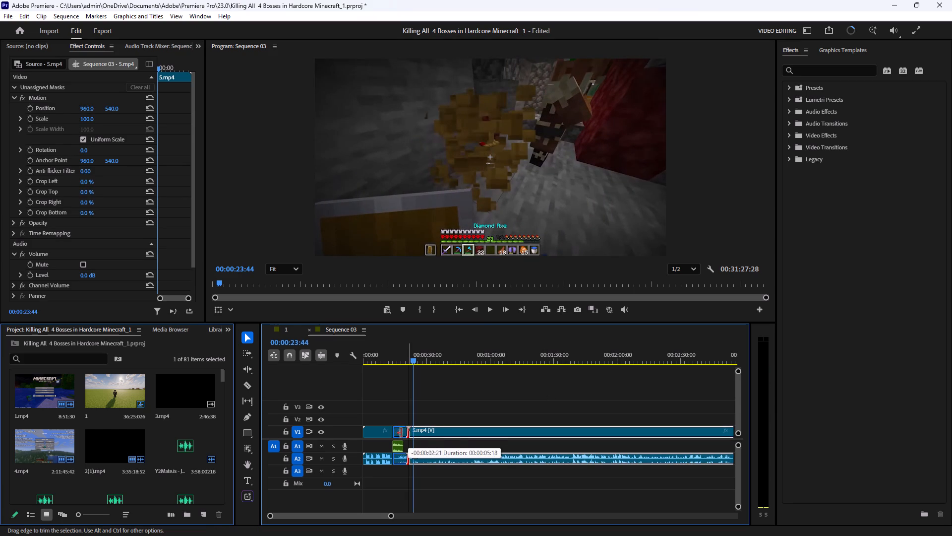
{"action": "left_click_drag", "start_coordinate": [401, 433], "coordinate": [400, 432]}
{"action": "left_click", "coordinate": [435, 388]}
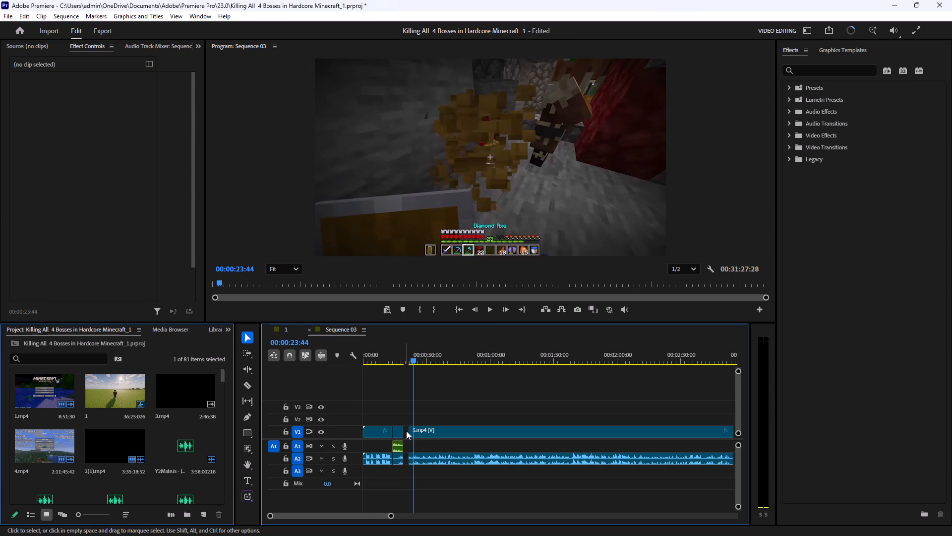
{"action": "left_click", "coordinate": [406, 431]}
{"action": "key", "text": "BackSpace"}
Replay from about 00:00:16:38, trim about 2 seconds from the start of the long 5.mp4 clip, and close the gap.
{"action": "left_click", "coordinate": [400, 355]}
{"action": "left_click", "coordinate": [464, 371]}
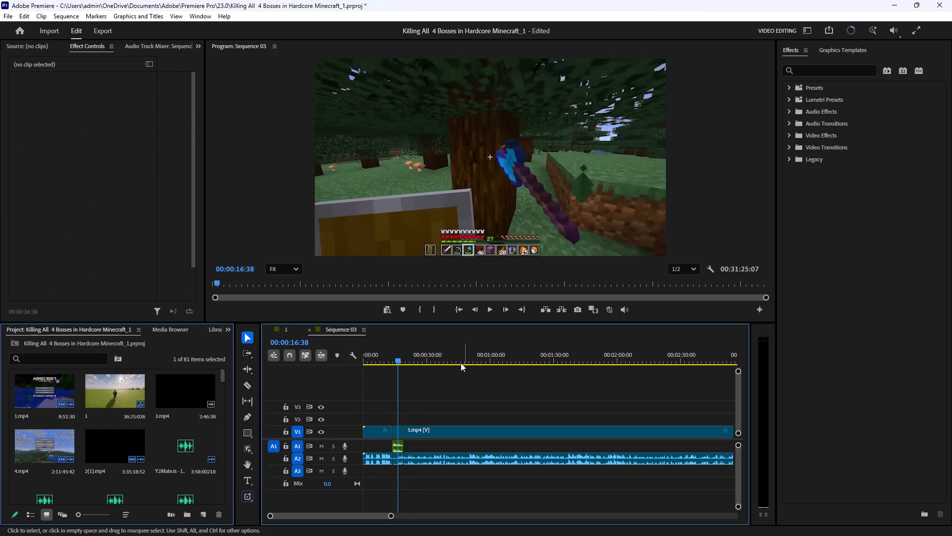
{"action": "left_click", "coordinate": [493, 310]}
{"action": "left_click", "coordinate": [538, 386]}
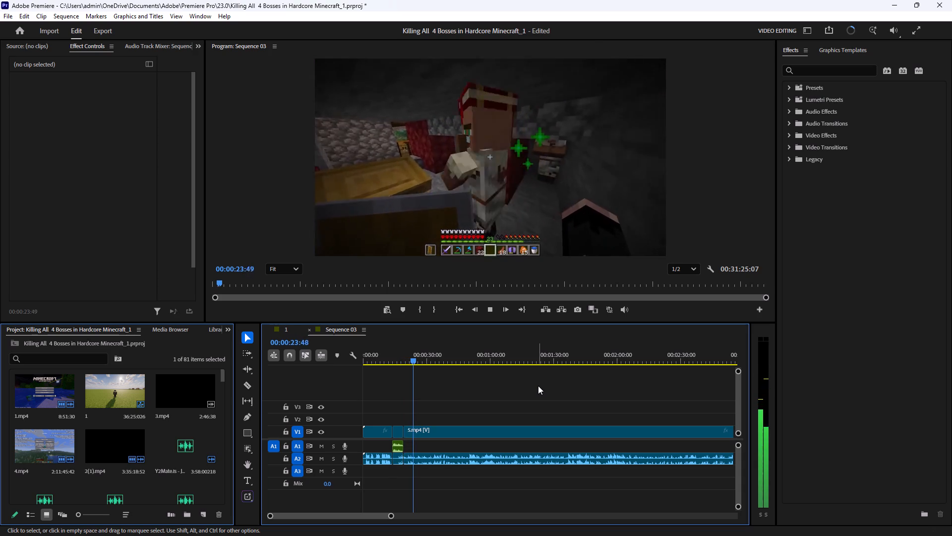
{"action": "key", "text": "space"}
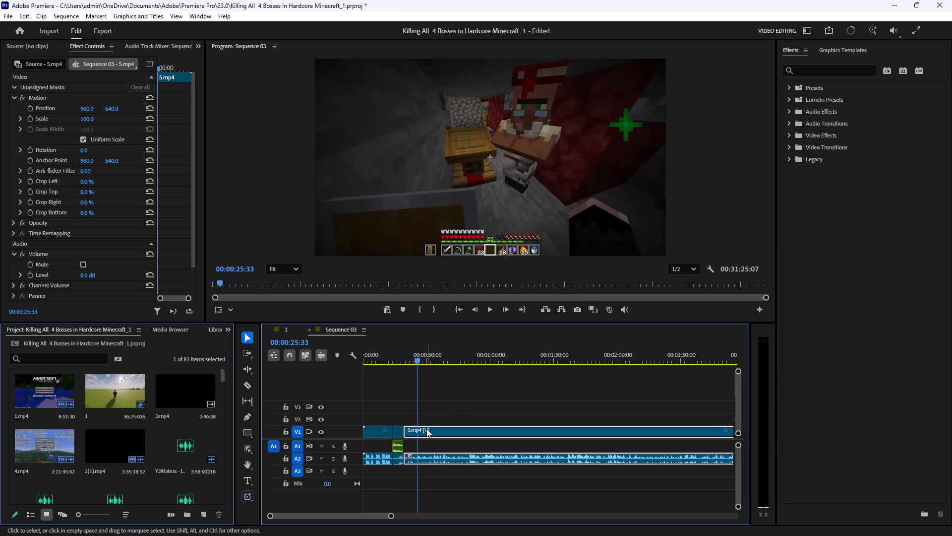
{"action": "left_click_drag", "start_coordinate": [406, 431], "coordinate": [414, 433]}
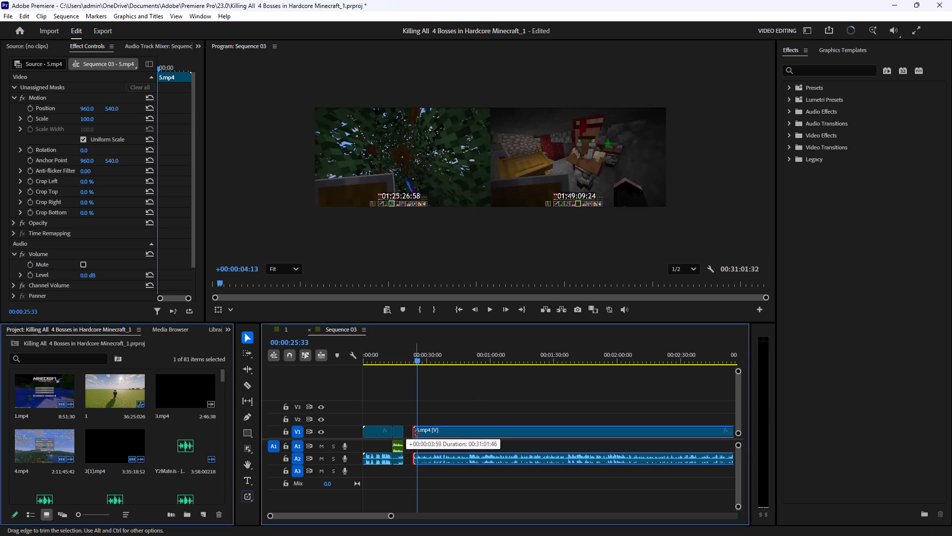
{"action": "left_click_drag", "start_coordinate": [414, 433], "coordinate": [411, 435]}
{"action": "left_click_drag", "start_coordinate": [426, 432], "coordinate": [421, 434]}
Replay the join from the tree-chopping clip into the villager footage, starting at 00:00:17:06, and return to that point.
{"action": "left_click", "coordinate": [399, 356]}
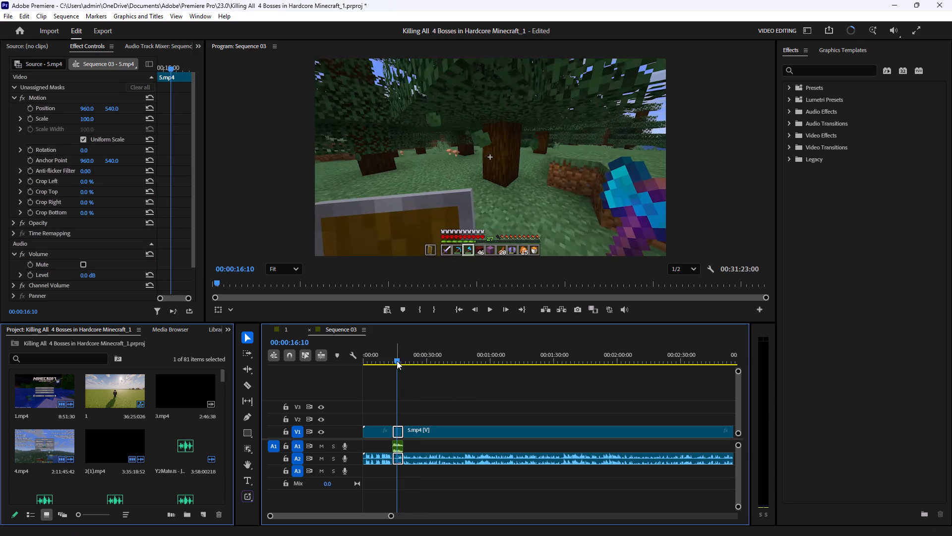
{"action": "left_click_drag", "start_coordinate": [399, 360], "coordinate": [400, 370]}
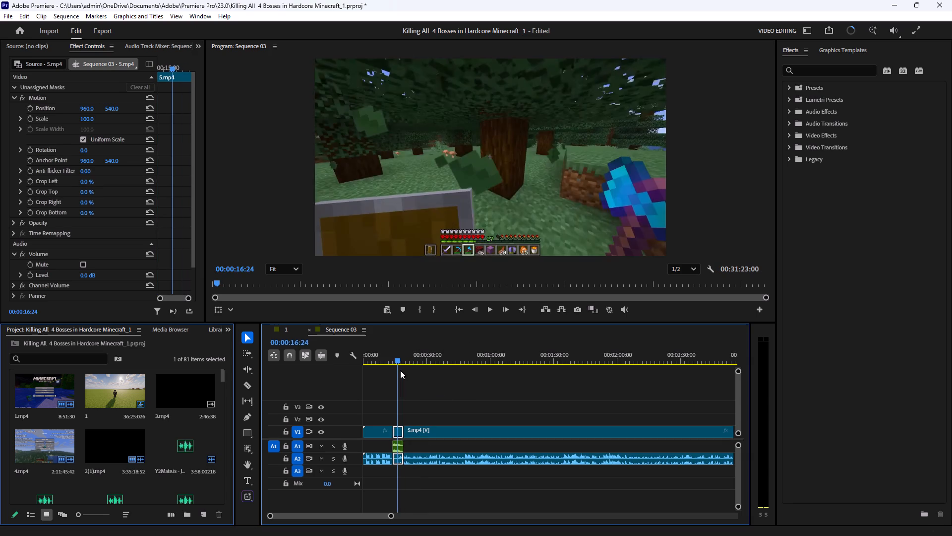
{"action": "left_click_drag", "start_coordinate": [400, 370], "coordinate": [402, 371]}
{"action": "left_click", "coordinate": [452, 396]}
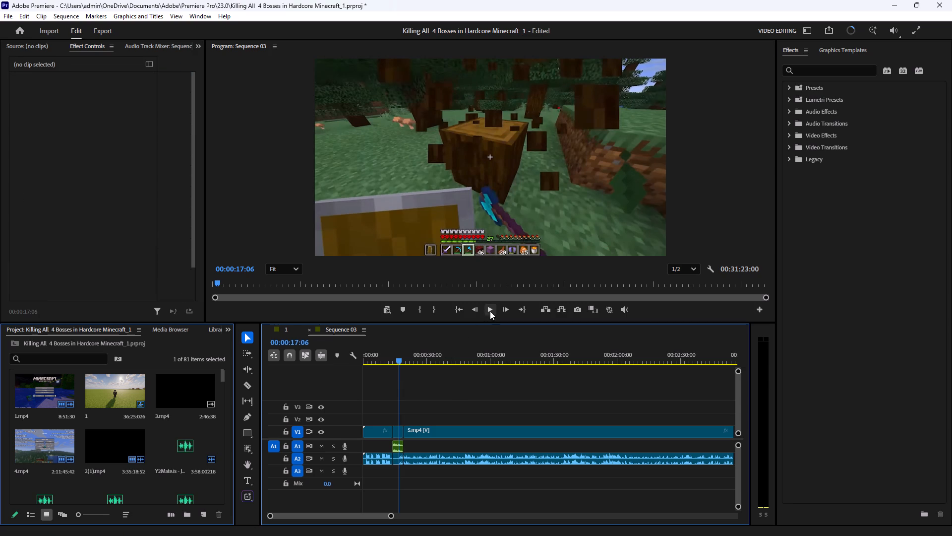
{"action": "left_click", "coordinate": [490, 311]}
{"action": "left_click", "coordinate": [483, 388]}
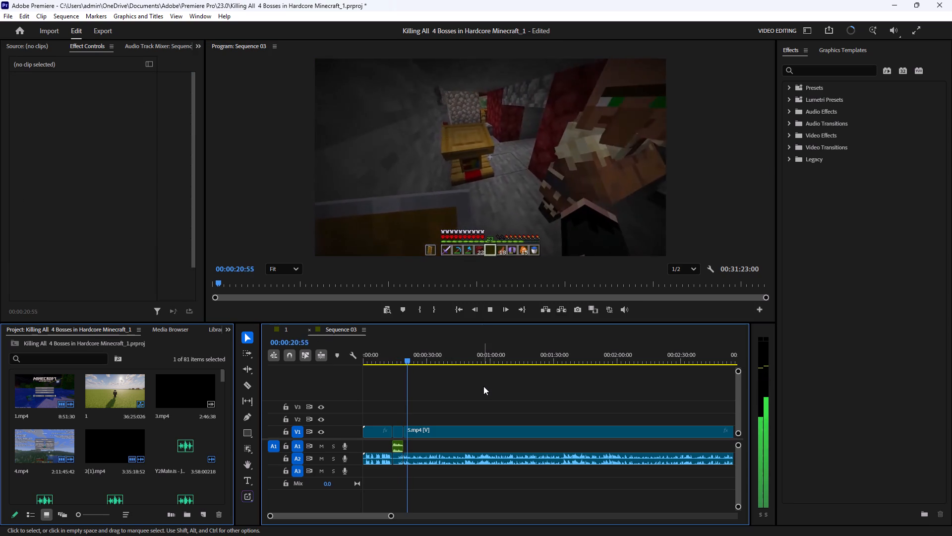
{"action": "left_click", "coordinate": [401, 358]}
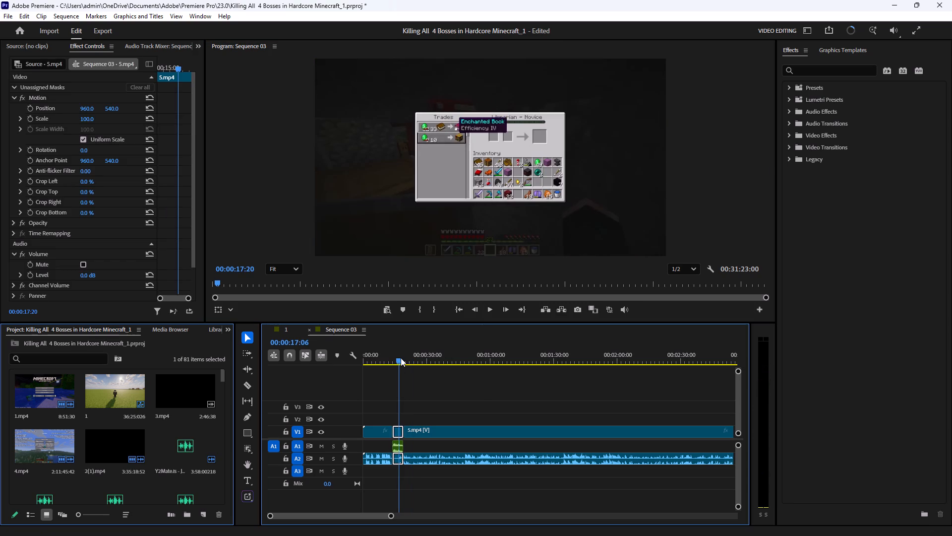
{"action": "left_click", "coordinate": [456, 369]}
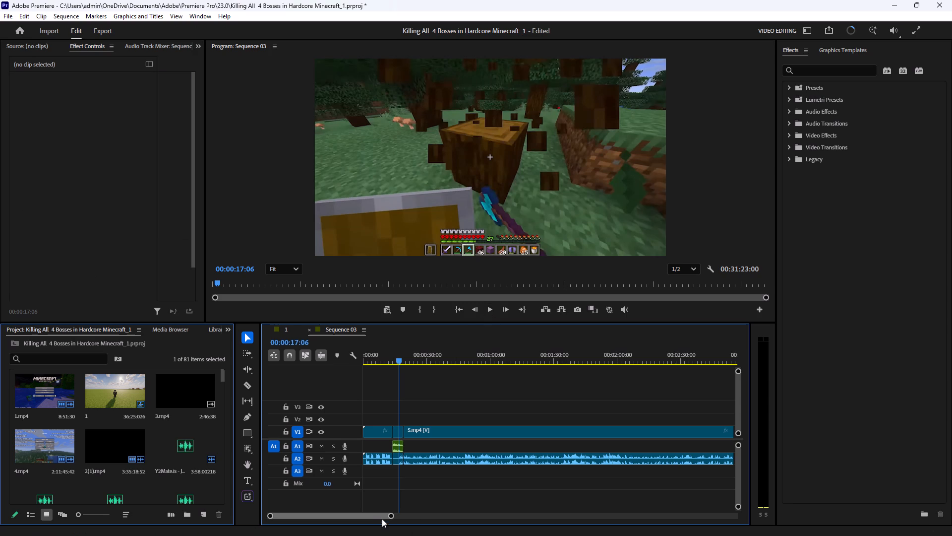
Shorten the tree-chopping 5.mp4 clip's end by 18 frames, trim the voice-over clip on A1 to match, and close the gap.
{"action": "left_click_drag", "start_coordinate": [389, 513], "coordinate": [352, 515]}
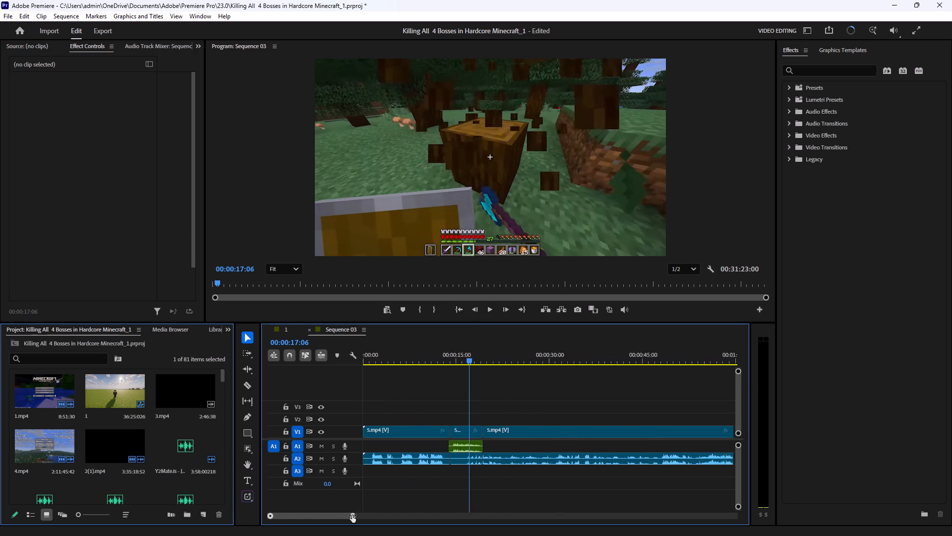
{"action": "left_click_drag", "start_coordinate": [352, 515], "coordinate": [331, 511]}
{"action": "left_click", "coordinate": [486, 309]}
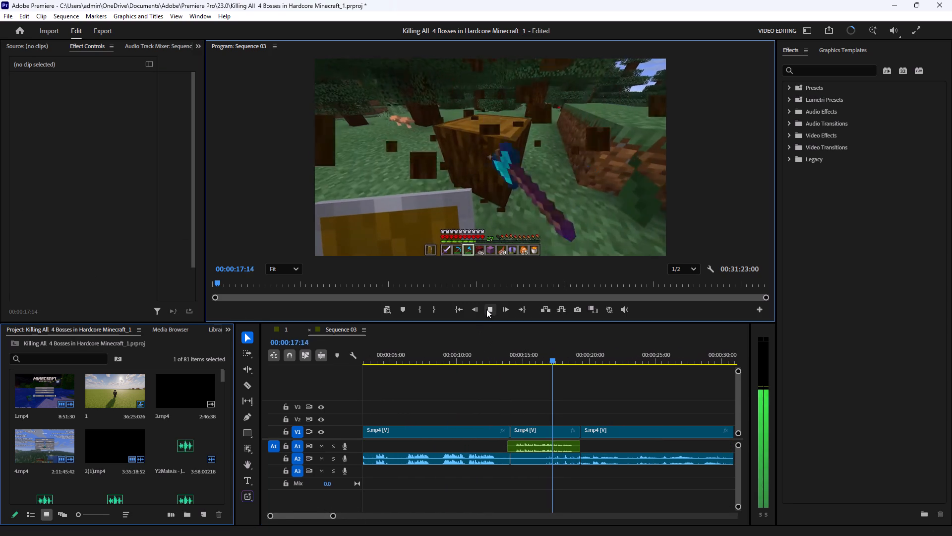
{"action": "double_click", "coordinate": [486, 309]}
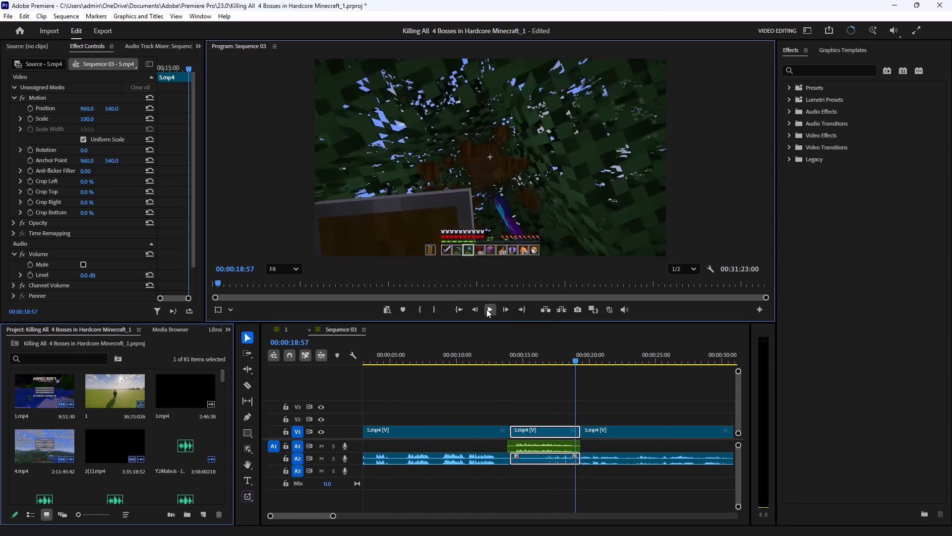
{"action": "left_click", "coordinate": [486, 309]}
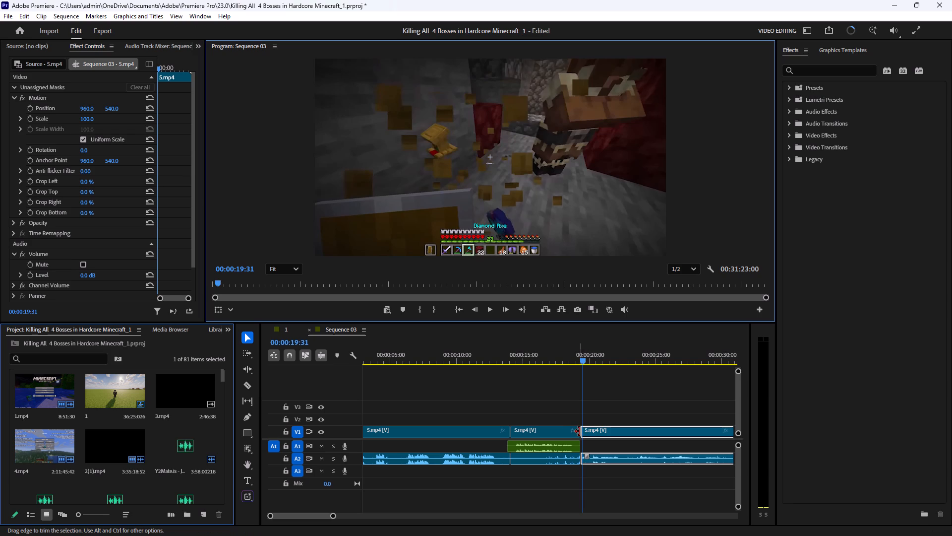
{"action": "left_click_drag", "start_coordinate": [579, 431], "coordinate": [570, 434]}
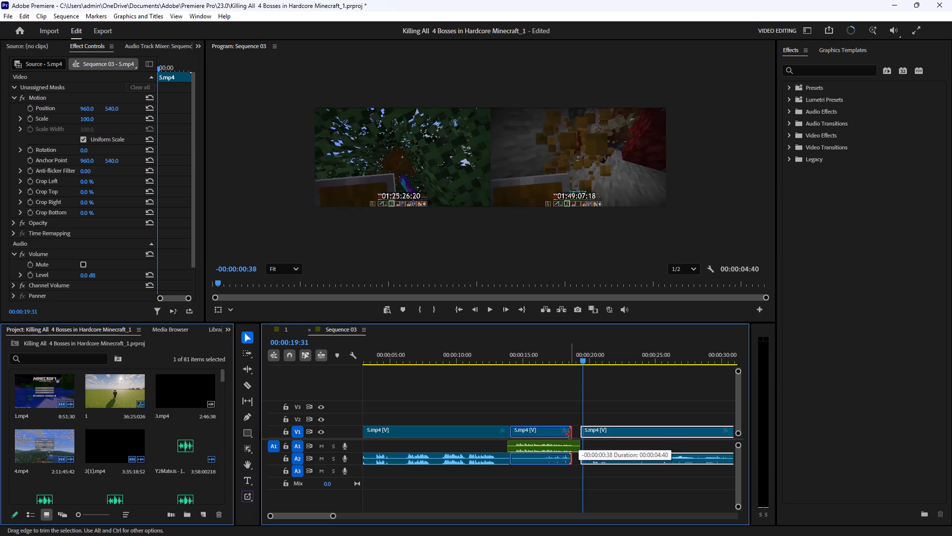
{"action": "left_click_drag", "start_coordinate": [570, 434], "coordinate": [575, 436]}
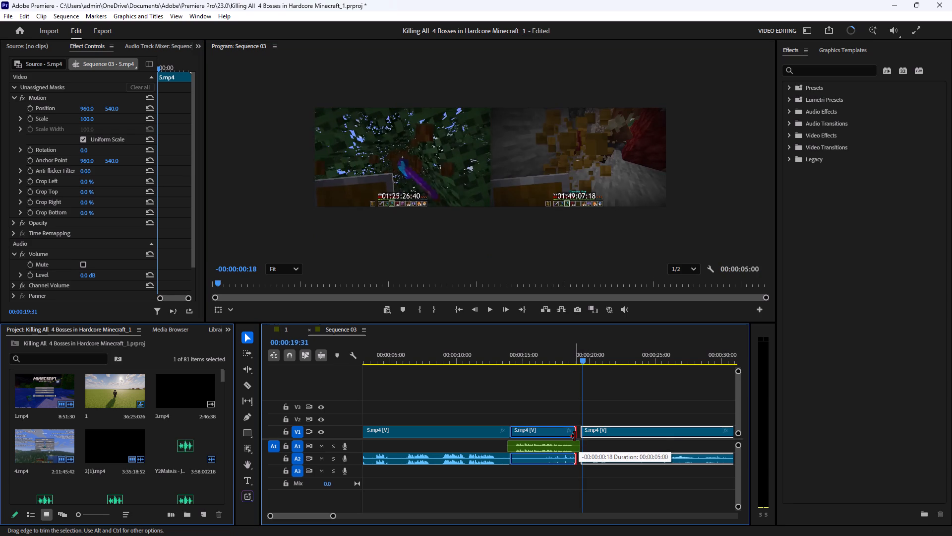
{"action": "left_click_drag", "start_coordinate": [575, 436], "coordinate": [576, 436]}
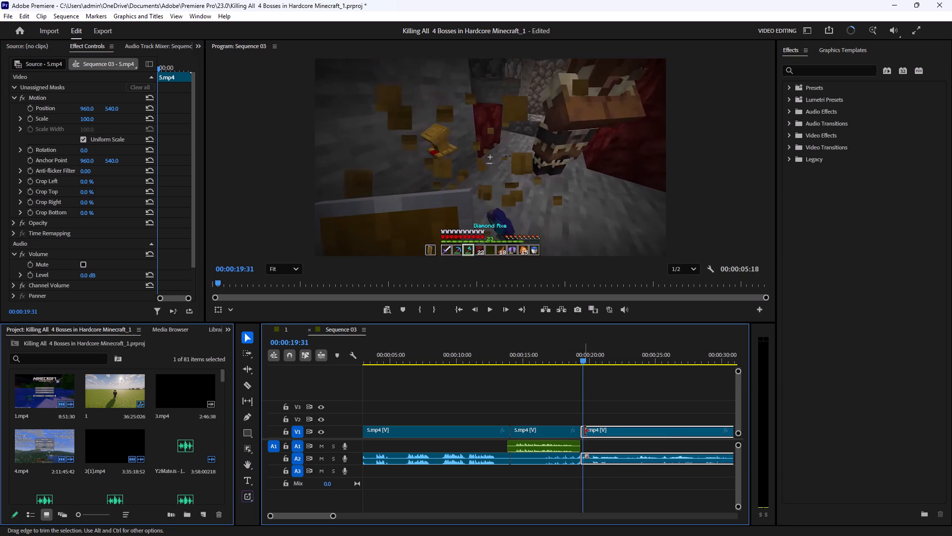
{"action": "left_click", "coordinate": [580, 431]}
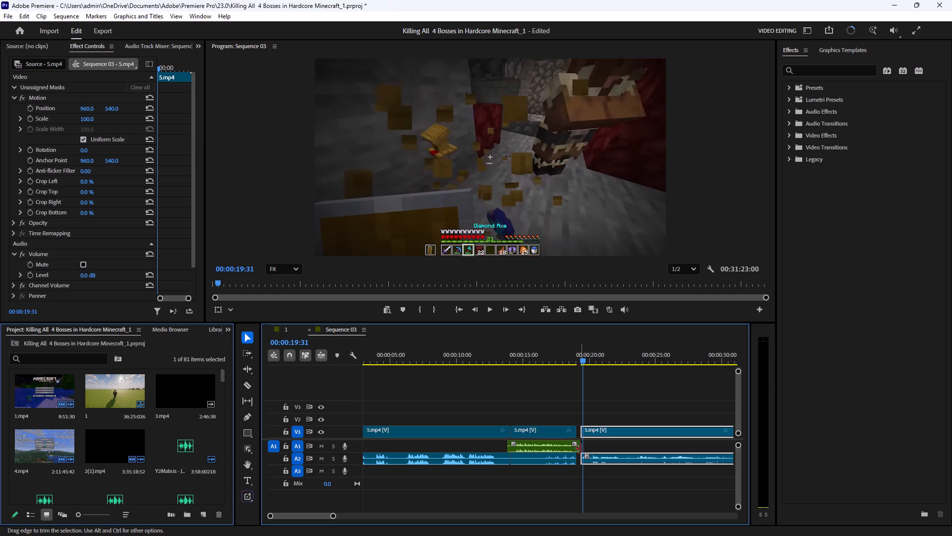
{"action": "left_click", "coordinate": [580, 448]}
{"action": "left_click", "coordinate": [578, 431]}
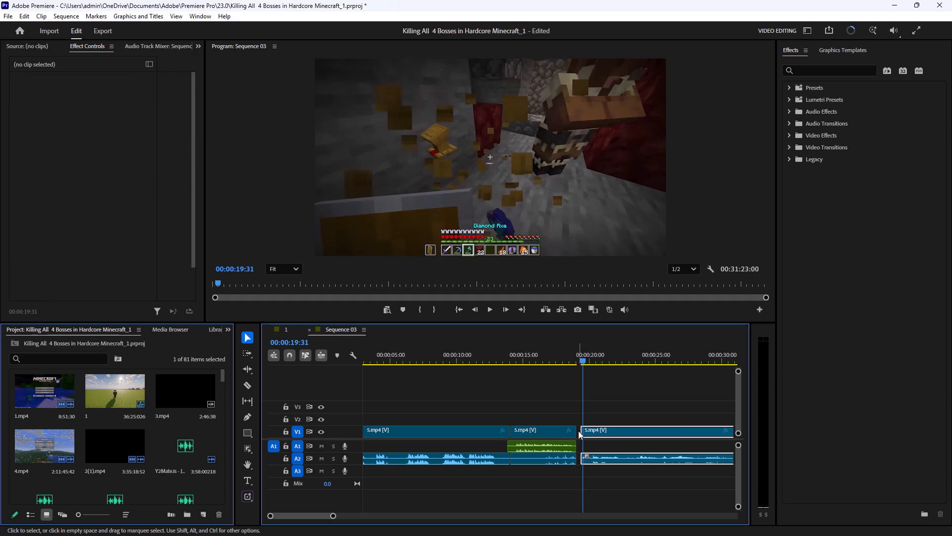
{"action": "key", "text": "BackSpace"}
Play the sequence from 00:00:18:50 to about 00:01:16:08, reviewing the villager footage for a stretch to cut.
{"action": "left_click", "coordinate": [575, 361]}
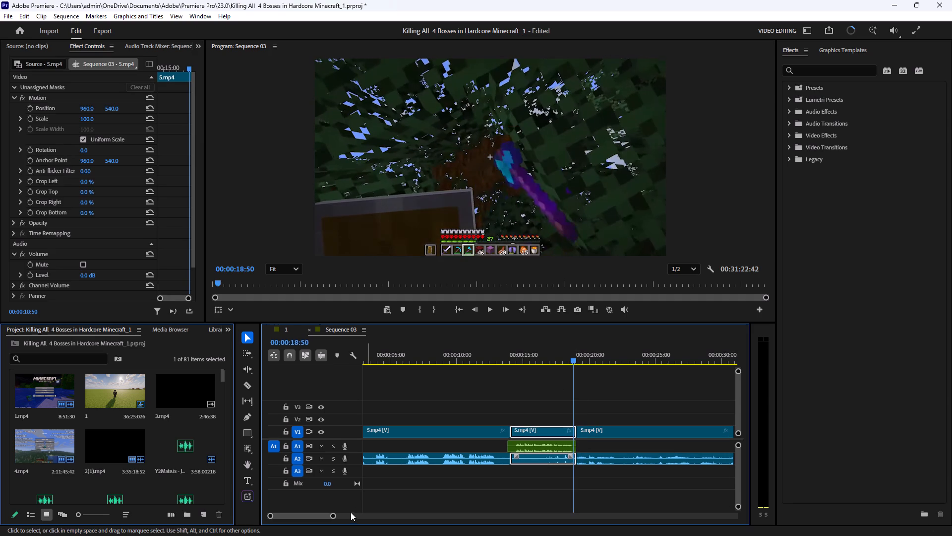
{"action": "left_click_drag", "start_coordinate": [334, 516], "coordinate": [355, 519]}
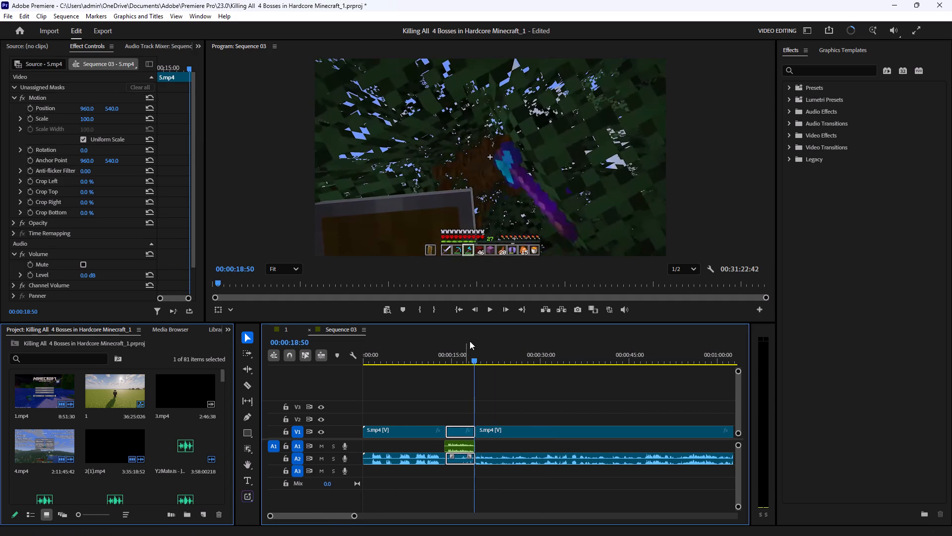
{"action": "left_click", "coordinate": [487, 307]}
{"action": "left_click", "coordinate": [527, 389]}
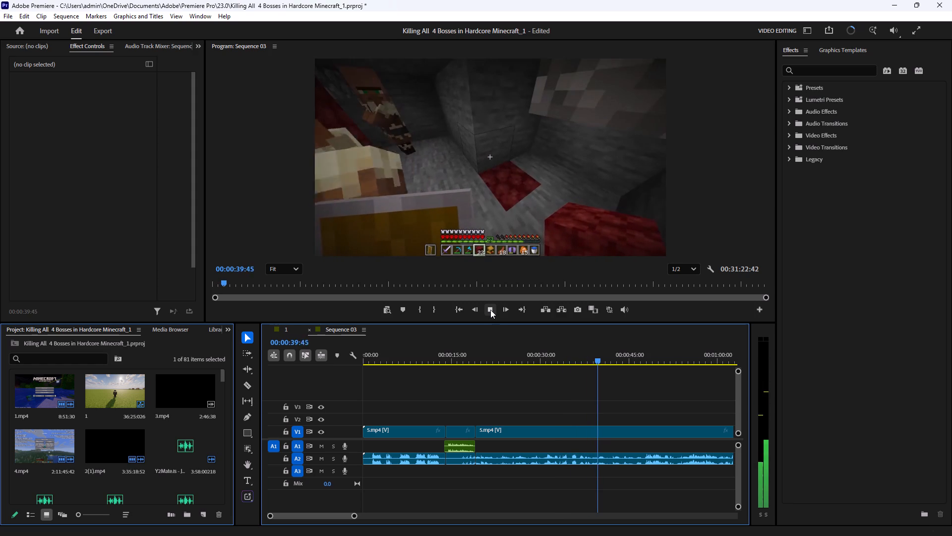
{"action": "double_click", "coordinate": [490, 310]}
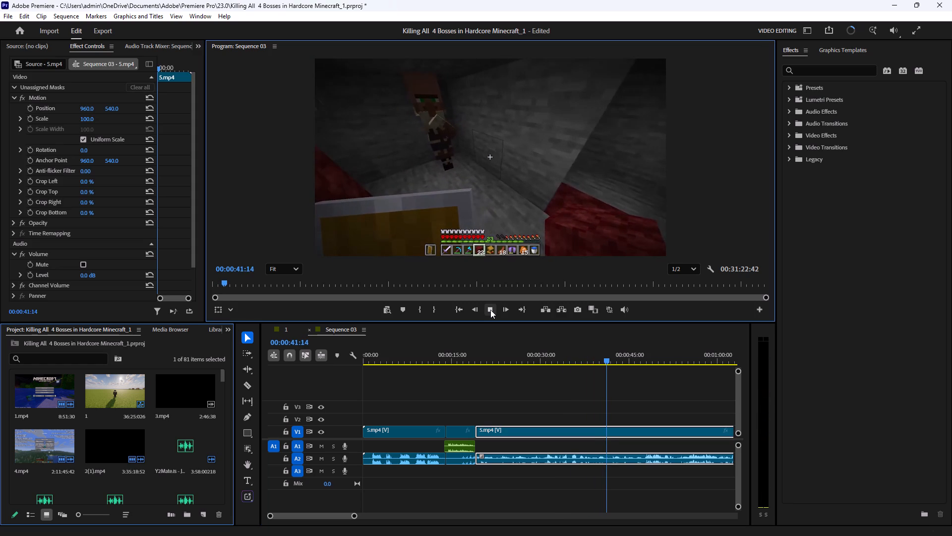
{"action": "left_click", "coordinate": [557, 380]}
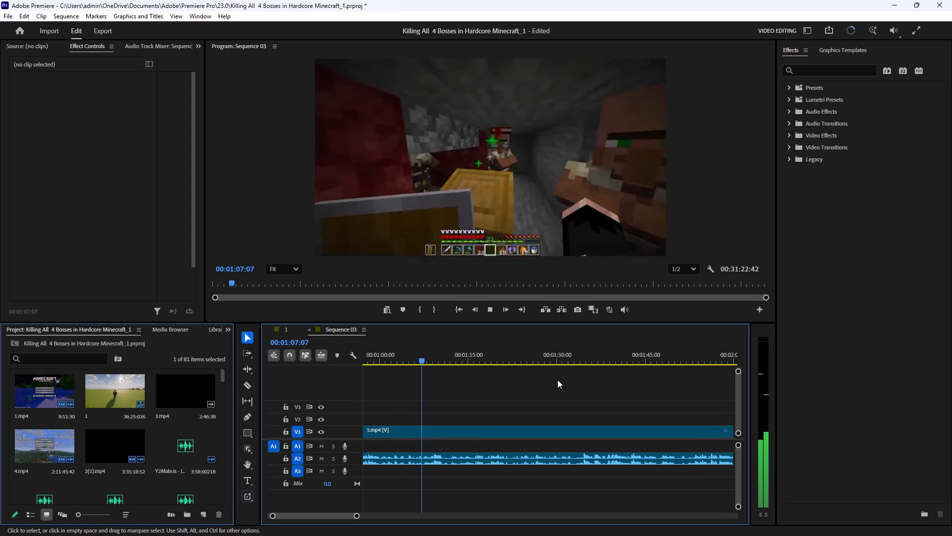
{"action": "double_click", "coordinate": [489, 314]}
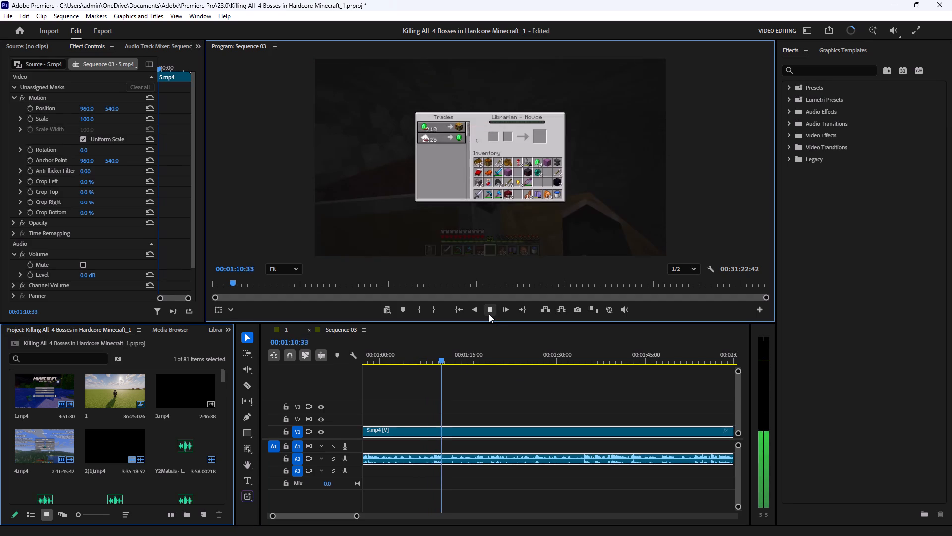
{"action": "double_click", "coordinate": [489, 314]}
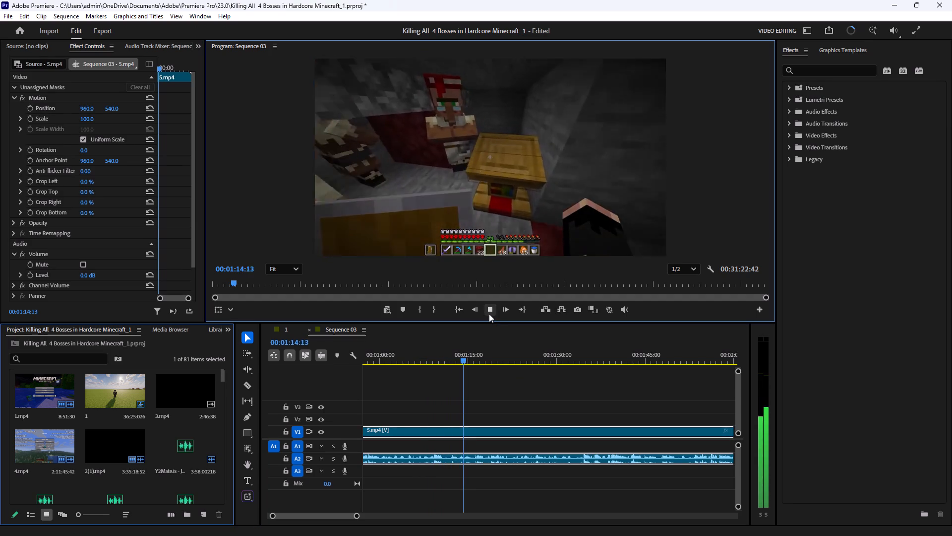
{"action": "left_click", "coordinate": [489, 314]}
{"action": "left_click", "coordinate": [489, 314]}
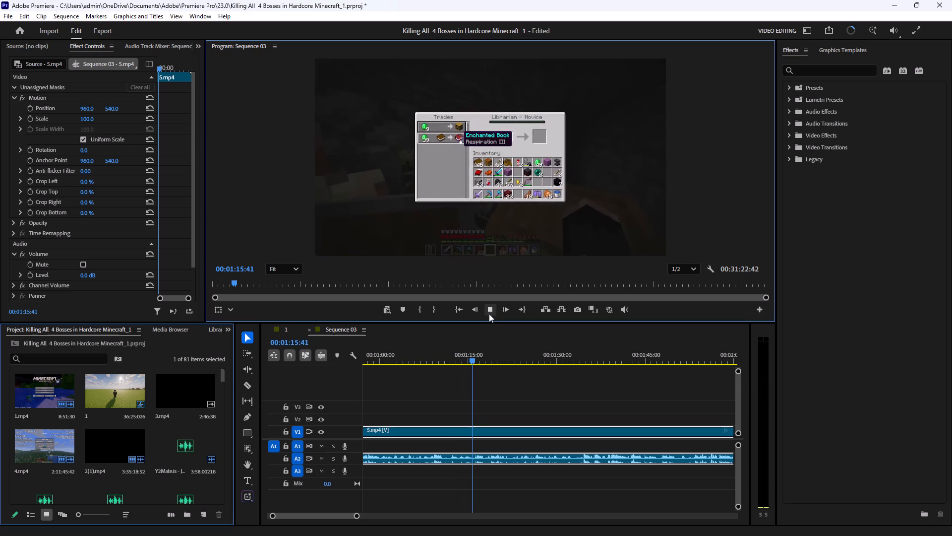
{"action": "left_click", "coordinate": [489, 314]}
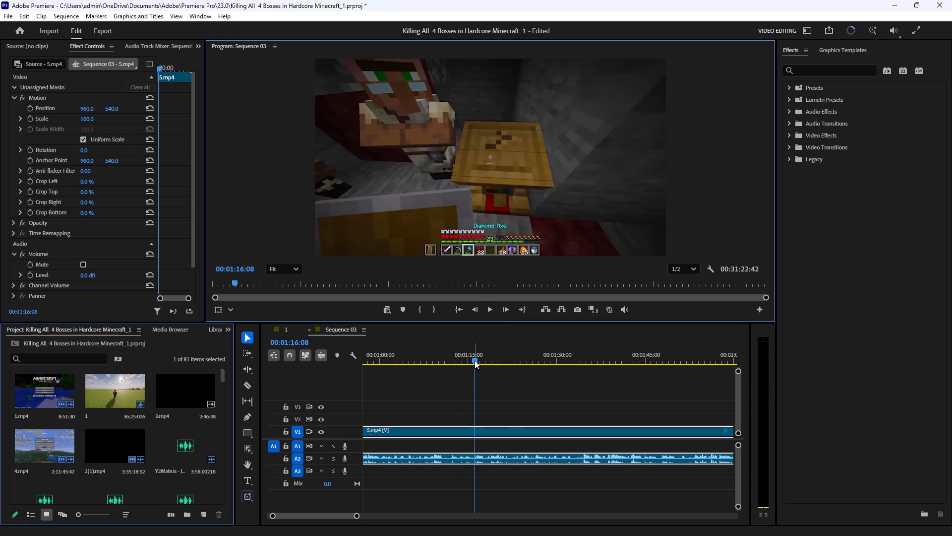
Split the long 5.mp4 clip at 00:01:15:46 and at 00:01:28:01 to isolate the lectern-replacing stretch.
{"action": "left_click_drag", "start_coordinate": [475, 360], "coordinate": [473, 366]}
{"action": "key", "text": "c"}
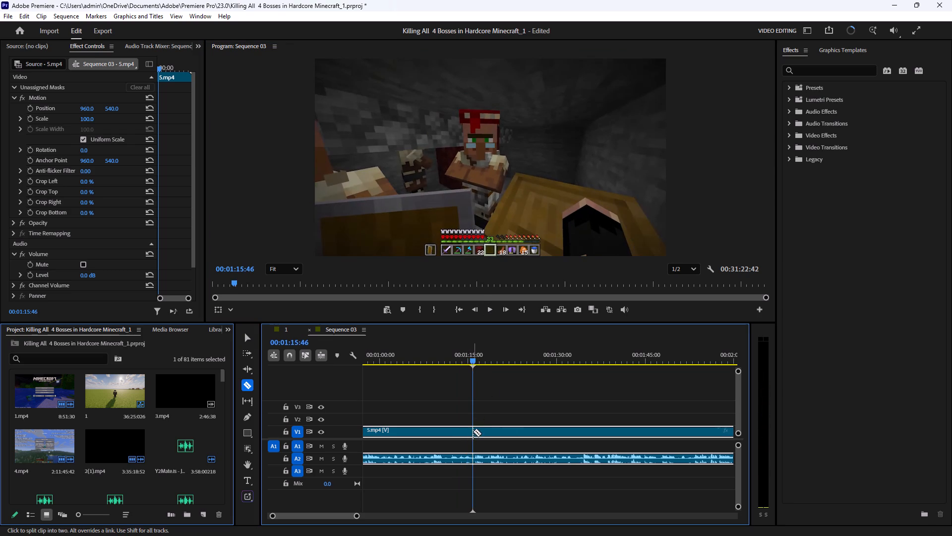
{"action": "left_click", "coordinate": [473, 430]}
{"action": "left_click_drag", "start_coordinate": [473, 360], "coordinate": [491, 360]}
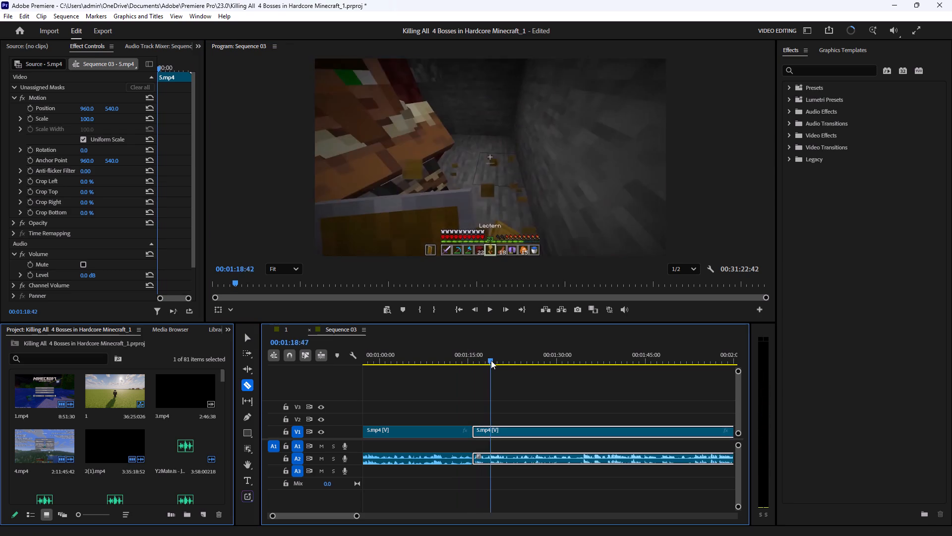
{"action": "left_click_drag", "start_coordinate": [491, 360], "coordinate": [539, 364]}
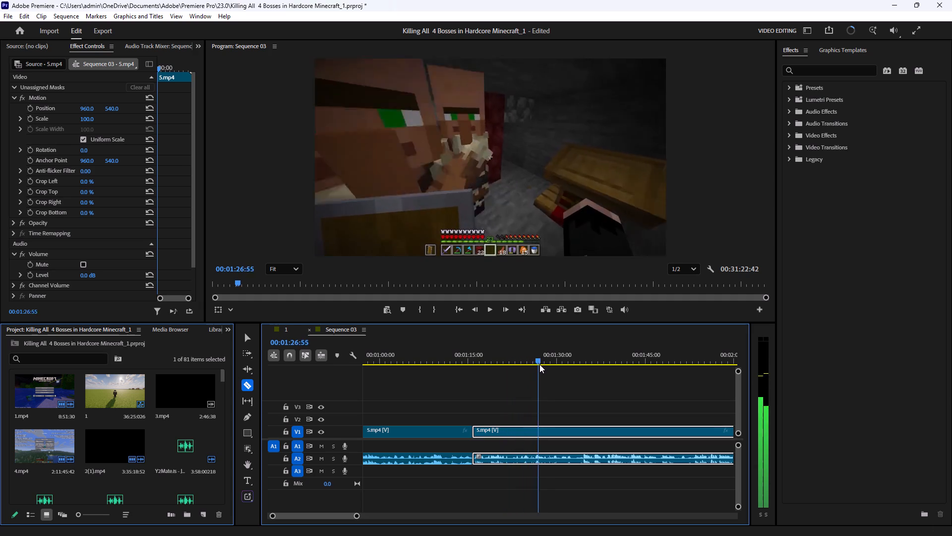
{"action": "left_click_drag", "start_coordinate": [539, 364], "coordinate": [573, 366]}
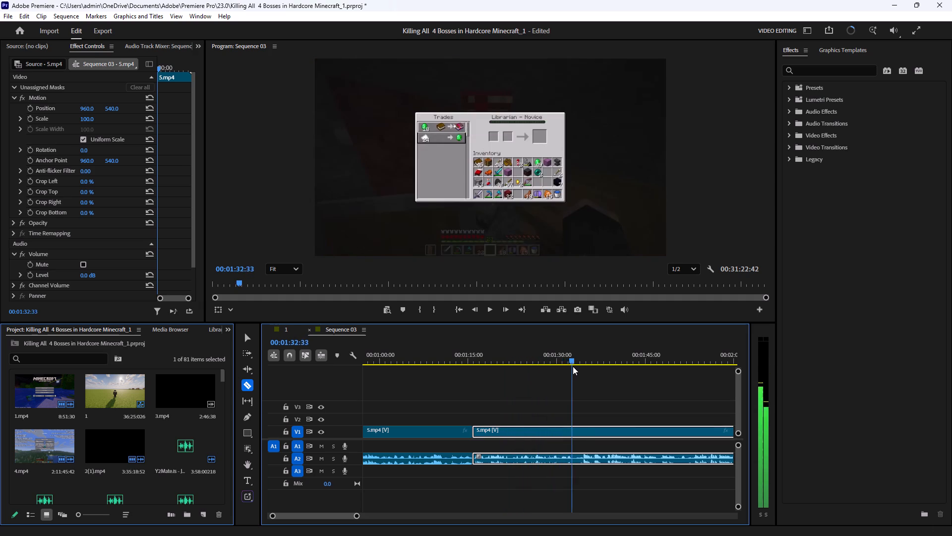
{"action": "left_click_drag", "start_coordinate": [573, 366], "coordinate": [571, 368]}
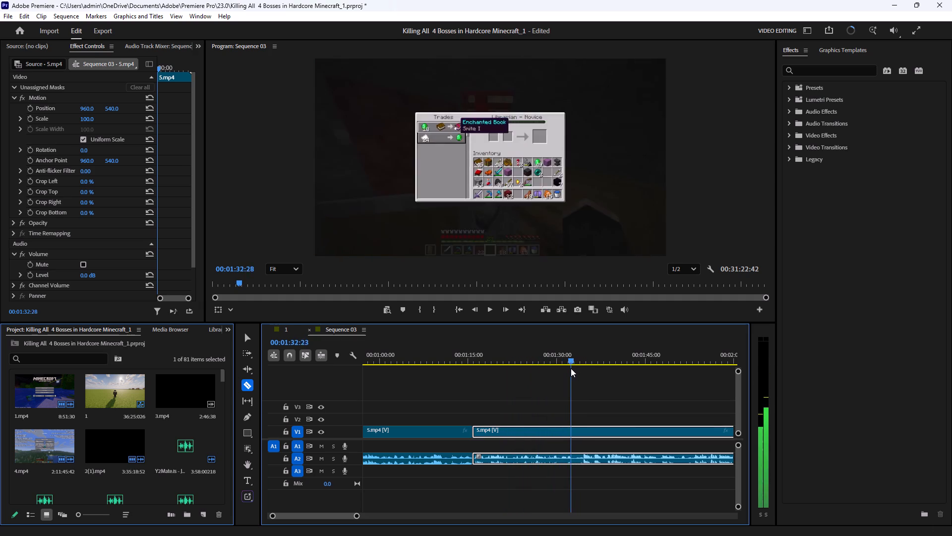
{"action": "left_click_drag", "start_coordinate": [571, 368], "coordinate": [559, 374]}
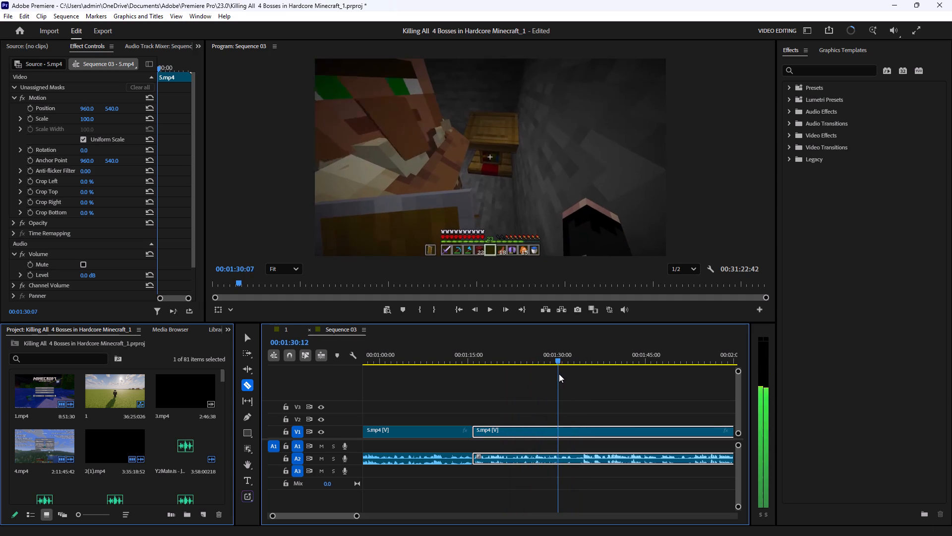
{"action": "left_click_drag", "start_coordinate": [559, 374], "coordinate": [581, 380]}
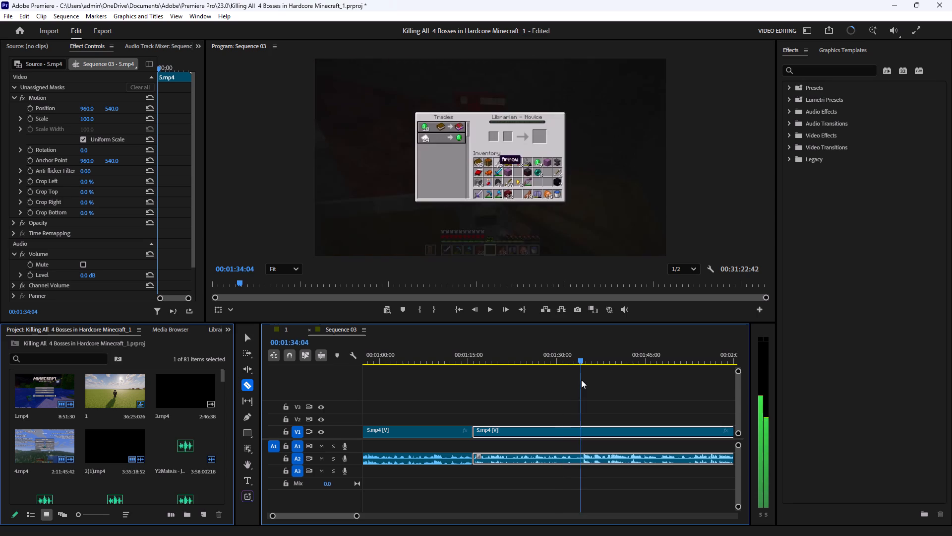
{"action": "left_click_drag", "start_coordinate": [581, 380], "coordinate": [563, 381]}
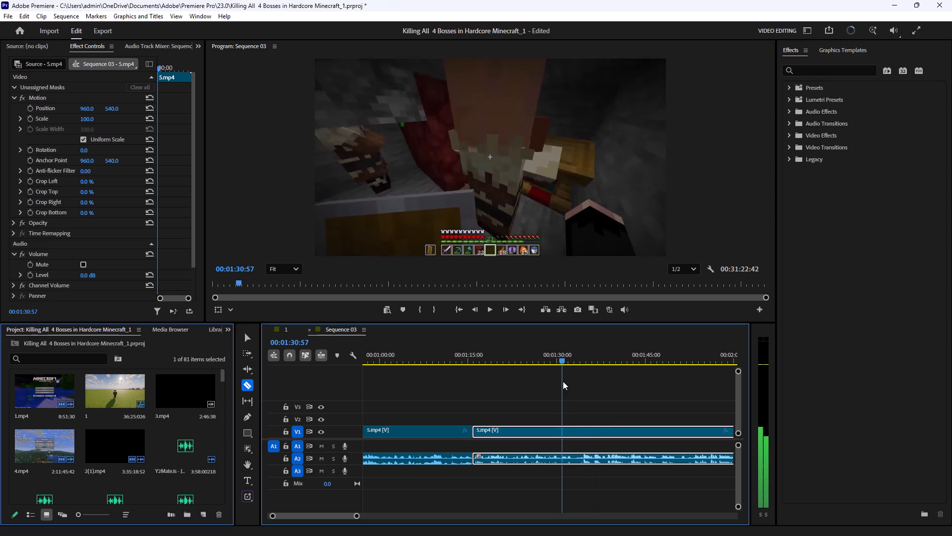
{"action": "left_click_drag", "start_coordinate": [563, 381], "coordinate": [545, 382]}
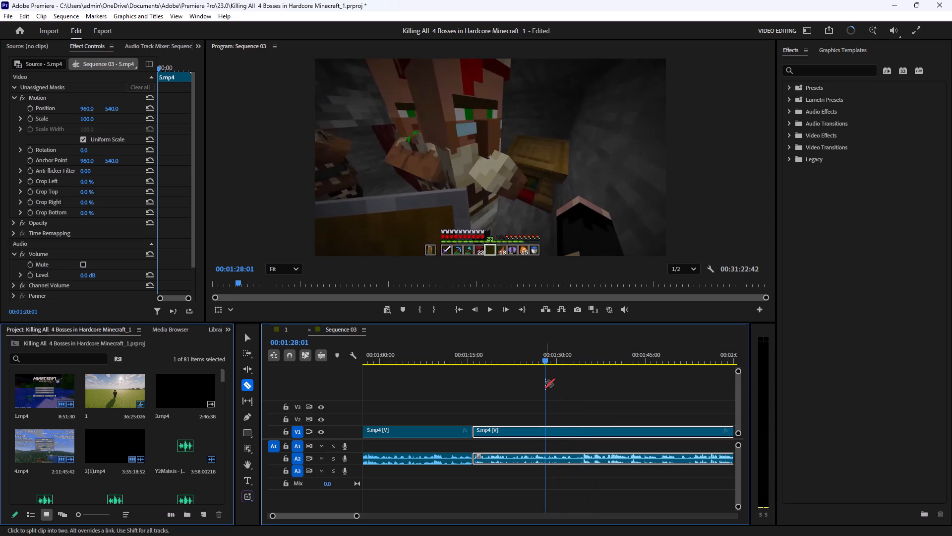
{"action": "key", "text": "c"}
{"action": "left_click", "coordinate": [543, 426]}
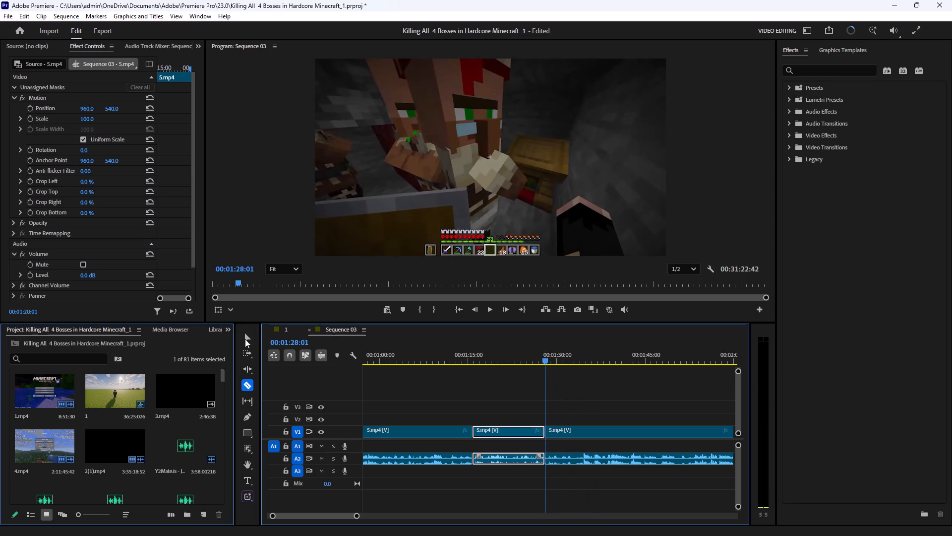
Delete the 5.mp4 segment between 00:01:15:46 and 00:01:28:01 with its audio, and close the gap.
{"action": "left_click", "coordinate": [247, 336]}
{"action": "left_click_drag", "start_coordinate": [504, 393], "coordinate": [497, 492]}
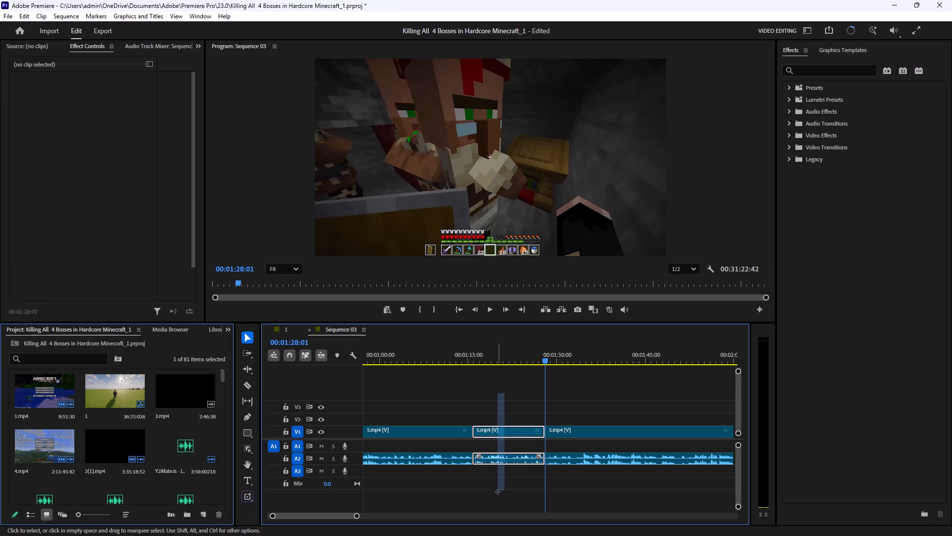
{"action": "left_click_drag", "start_coordinate": [497, 492], "coordinate": [497, 491]}
{"action": "key", "text": "BackSpace"}
{"action": "left_click", "coordinate": [525, 430]}
{"action": "key", "text": "BackSpace"}
Replay the join from just before 00:01:15:00 through the librarian trade, stopping at 00:01:35:06.
{"action": "left_click_drag", "start_coordinate": [491, 364], "coordinate": [468, 377]}
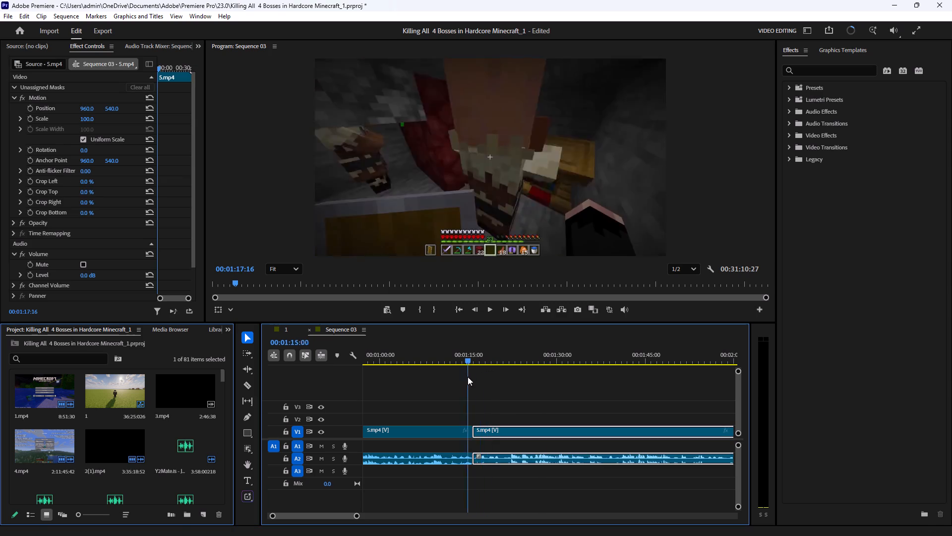
{"action": "left_click_drag", "start_coordinate": [468, 377], "coordinate": [466, 378]}
{"action": "left_click", "coordinate": [585, 415]}
{"action": "left_click", "coordinate": [485, 309]}
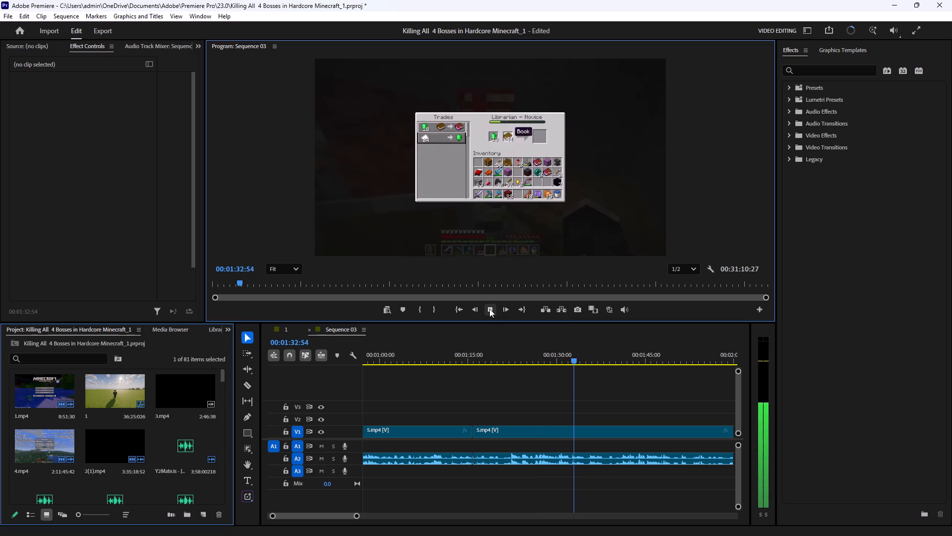
{"action": "double_click", "coordinate": [489, 309]}
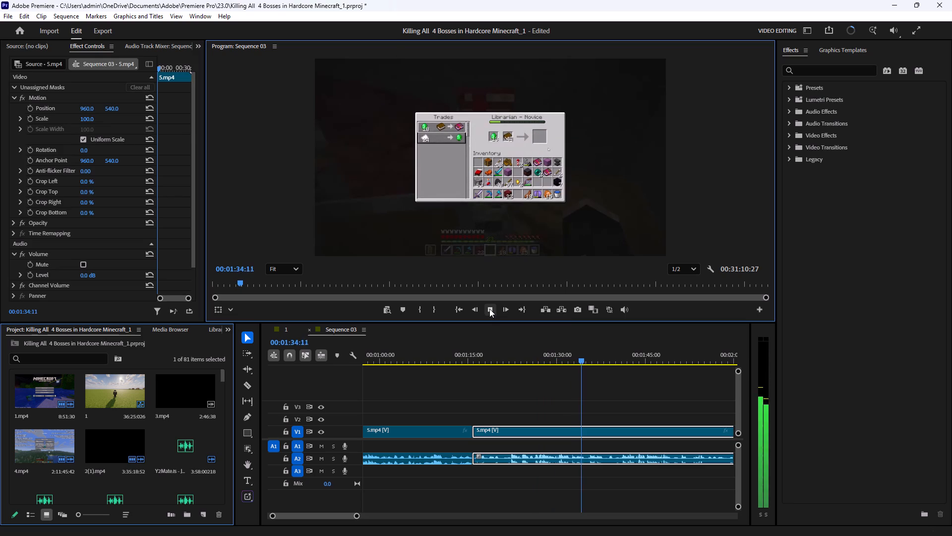
{"action": "left_click", "coordinate": [489, 309]}
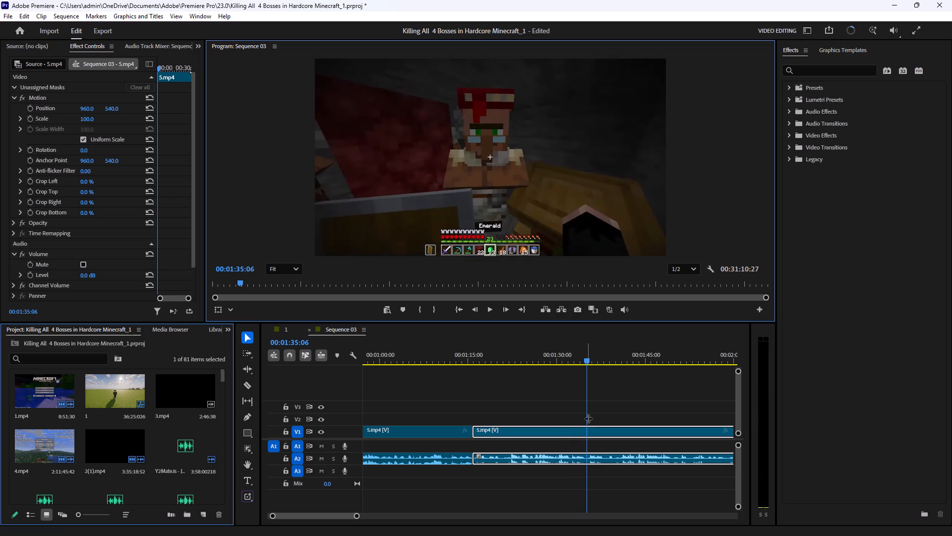
Split the 5.mp4 clip at 00:01:35:06 and at 00:02:10:20 to isolate the inventory and shulker box stretch.
{"action": "key", "text": "c"}
{"action": "left_click", "coordinate": [587, 432]}
{"action": "left_click_drag", "start_coordinate": [588, 359], "coordinate": [616, 362]}
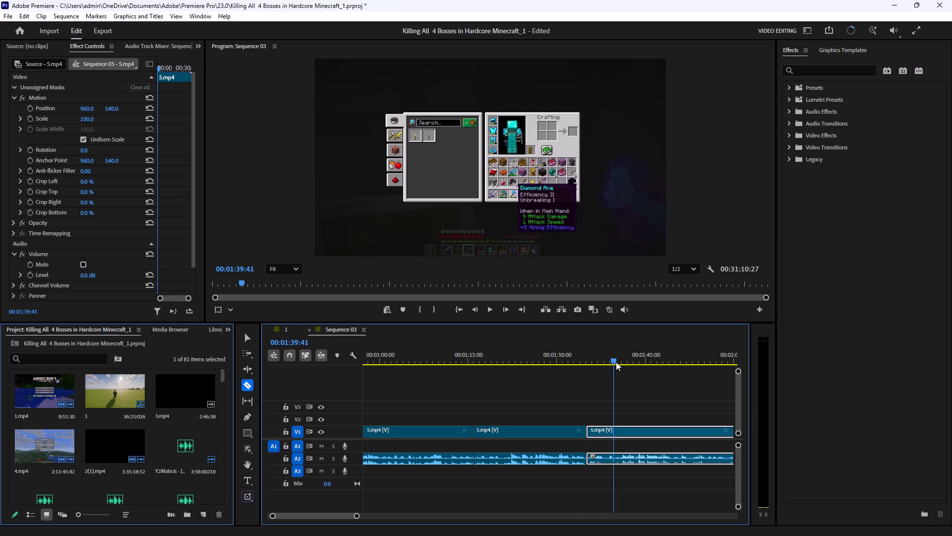
{"action": "left_click_drag", "start_coordinate": [616, 362], "coordinate": [675, 367]}
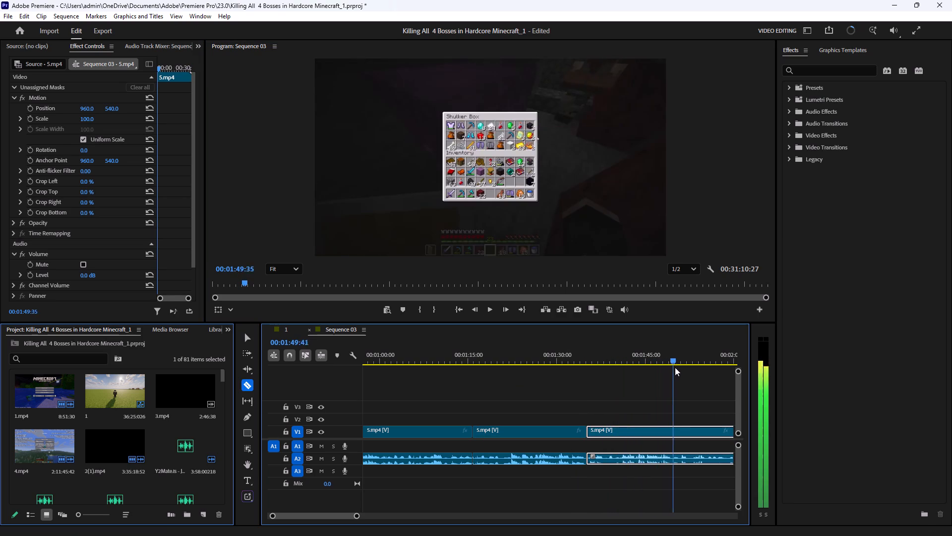
{"action": "left_click_drag", "start_coordinate": [675, 367], "coordinate": [707, 368]}
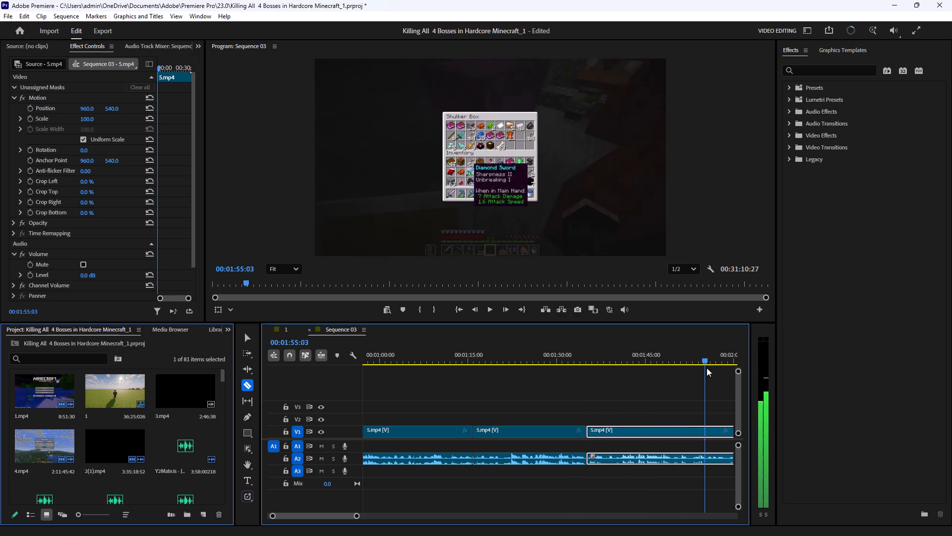
{"action": "left_click_drag", "start_coordinate": [707, 368], "coordinate": [724, 369]}
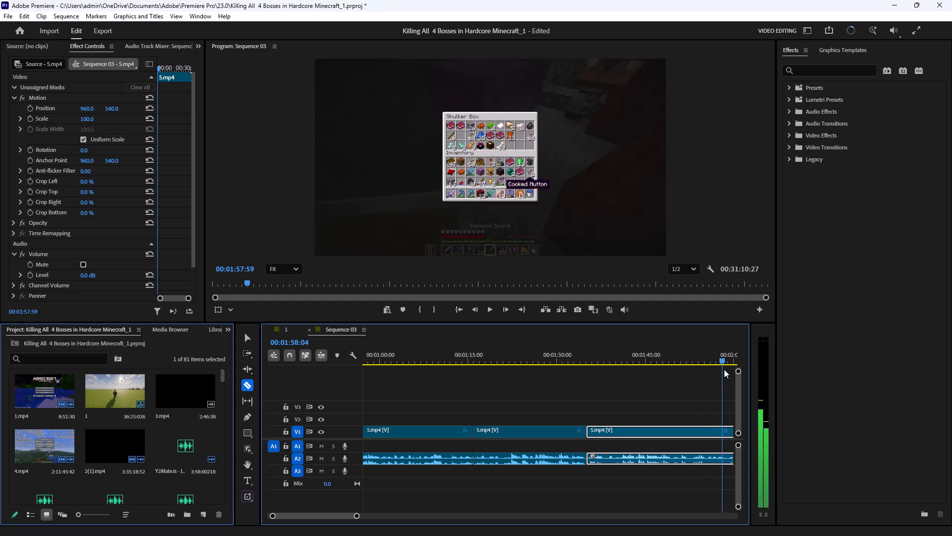
{"action": "left_click_drag", "start_coordinate": [724, 369], "coordinate": [746, 371]}
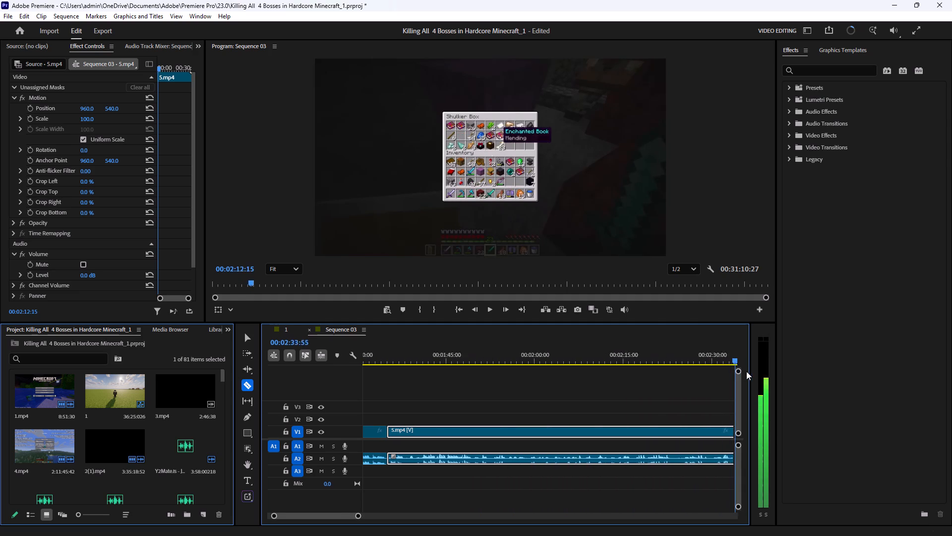
{"action": "left_click_drag", "start_coordinate": [746, 371], "coordinate": [545, 390]}
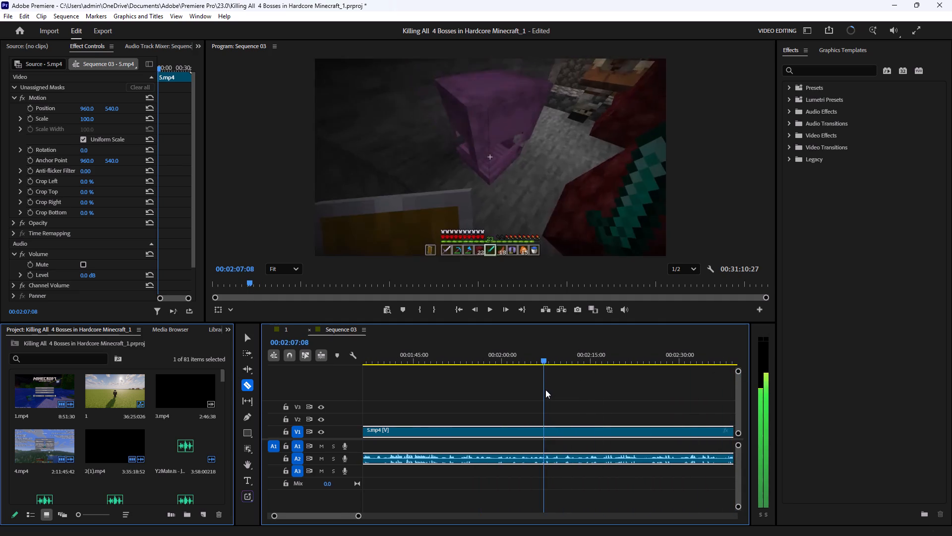
{"action": "left_click_drag", "start_coordinate": [545, 390], "coordinate": [565, 402]}
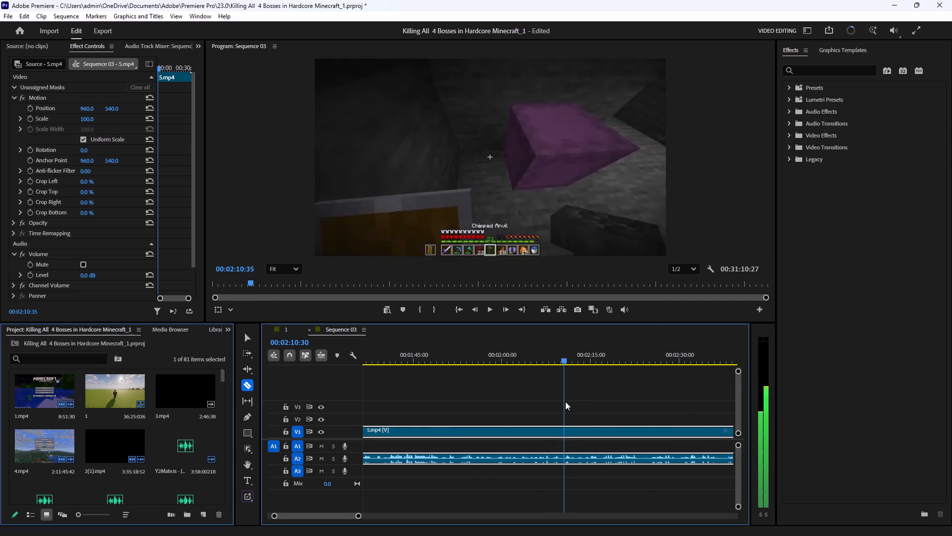
{"action": "left_click_drag", "start_coordinate": [565, 402], "coordinate": [564, 403]}
{"action": "key", "text": "c"}
{"action": "left_click", "coordinate": [563, 434]}
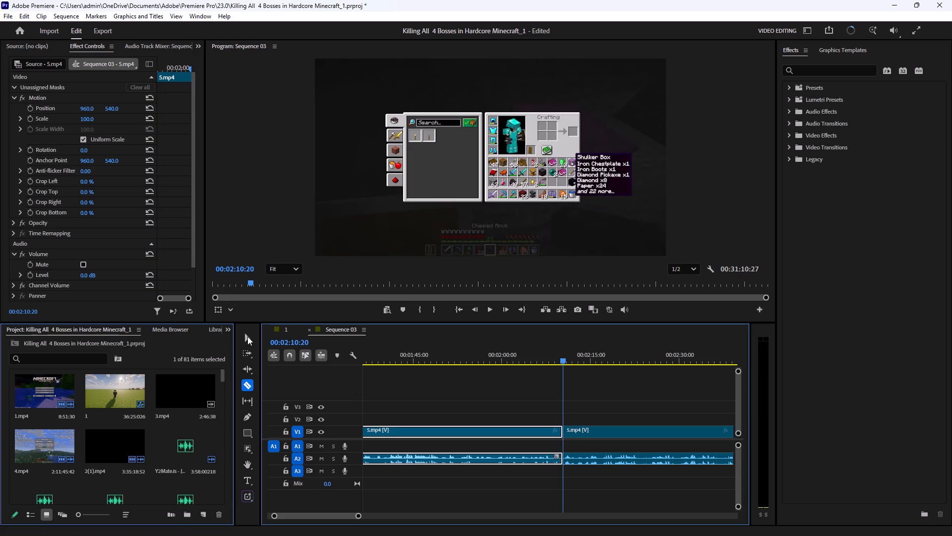
Delete the 5.mp4 segment between 00:01:35:06 and 00:02:10:20 with its audio, and close the gap.
{"action": "left_click", "coordinate": [247, 335]}
{"action": "left_click_drag", "start_coordinate": [525, 402], "coordinate": [498, 492]}
{"action": "key", "text": "BackSpace"}
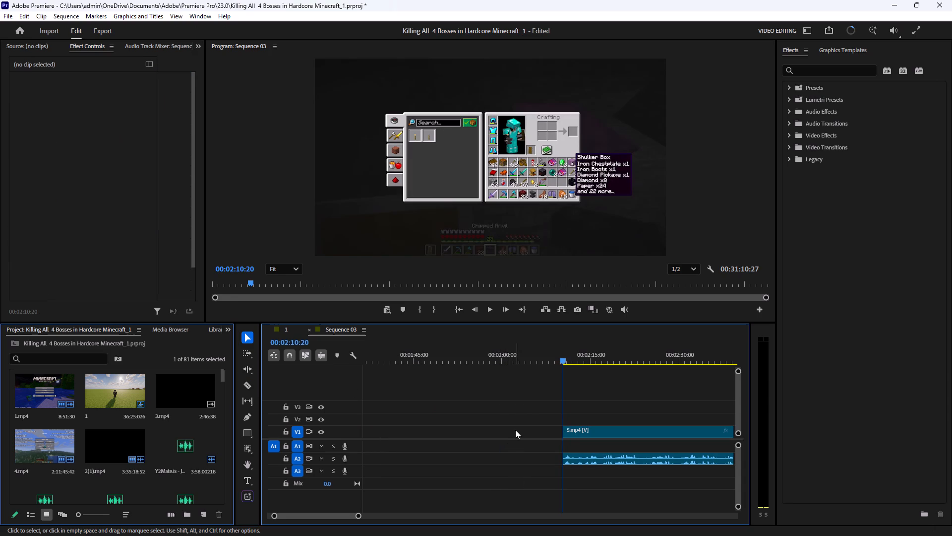
{"action": "left_click", "coordinate": [515, 430]}
{"action": "key", "text": "BackSpace"}
Review the edited footage from 00:01:14:48 through the librarian trade and anvil enchanting, stopping at 00:01:46:32.
{"action": "left_click_drag", "start_coordinate": [342, 516], "coordinate": [316, 514]}
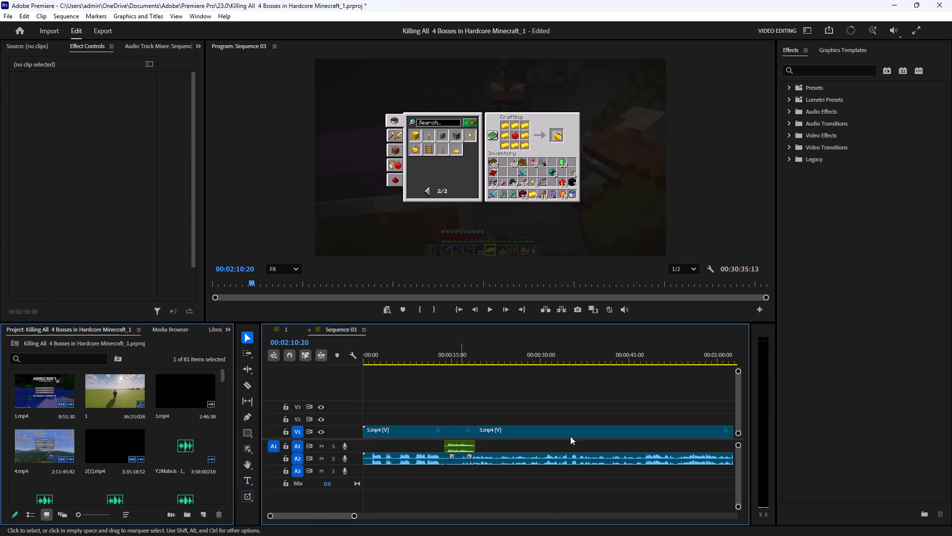
{"action": "left_click_drag", "start_coordinate": [480, 352], "coordinate": [684, 379]}
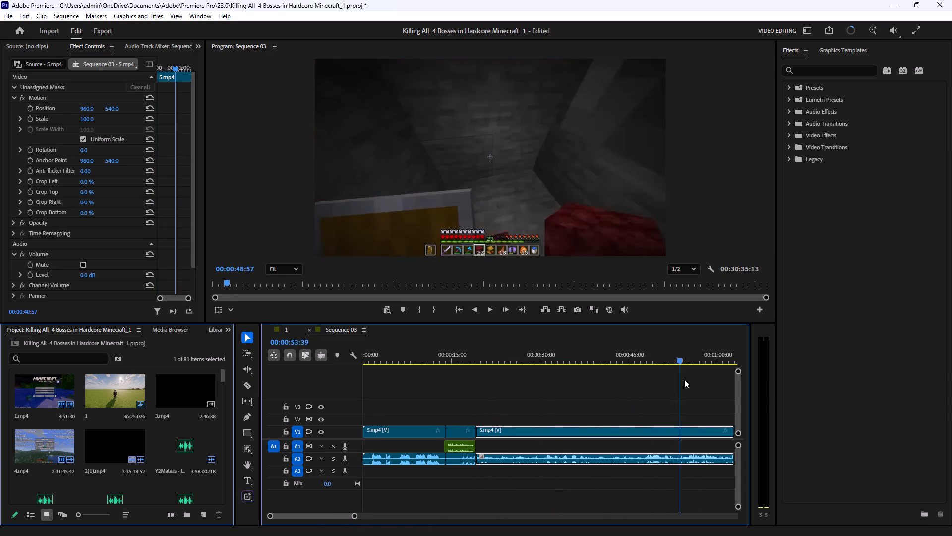
{"action": "left_click_drag", "start_coordinate": [684, 379], "coordinate": [609, 393]}
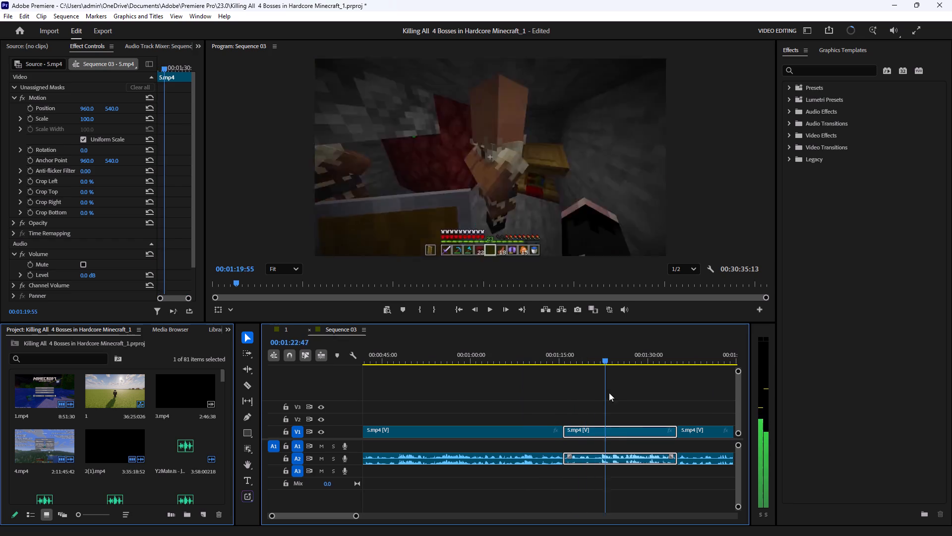
{"action": "left_click_drag", "start_coordinate": [609, 393], "coordinate": [559, 402]}
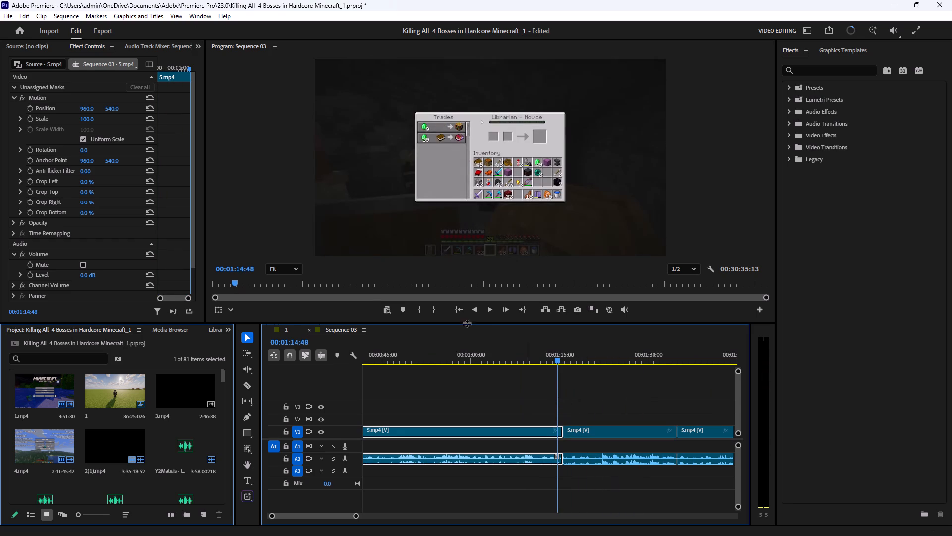
{"action": "left_click", "coordinate": [490, 311]}
{"action": "left_click", "coordinate": [621, 399]}
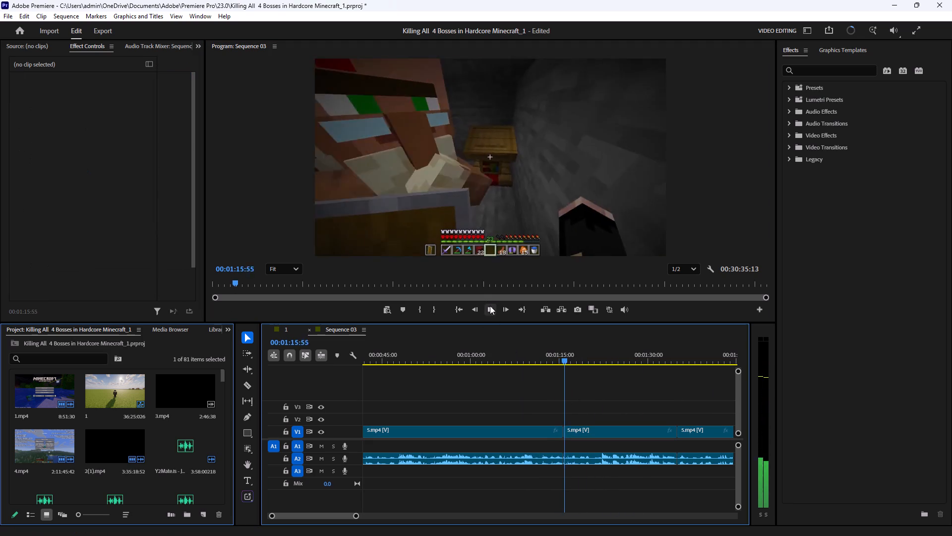
{"action": "left_click", "coordinate": [638, 392]}
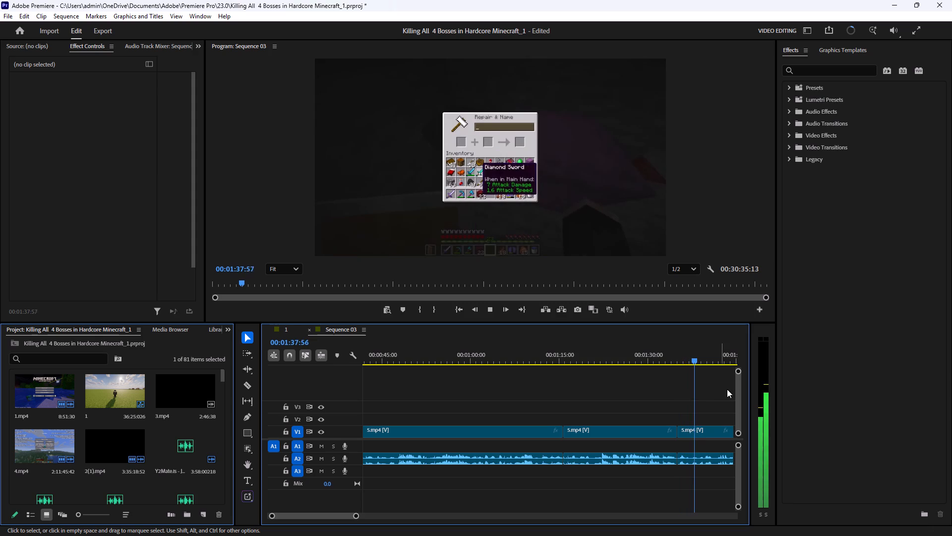
{"action": "left_click", "coordinate": [493, 305]}
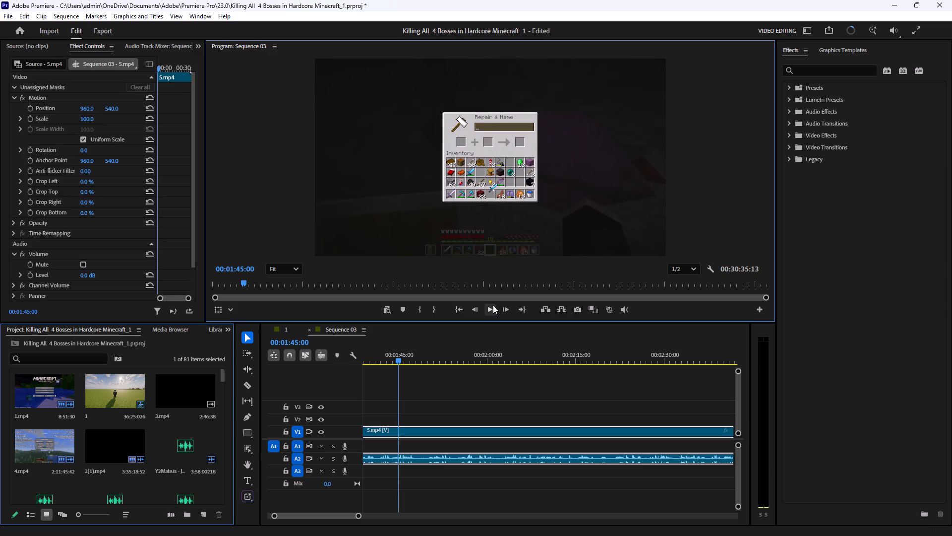
{"action": "left_click", "coordinate": [493, 305]}
{"action": "left_click", "coordinate": [493, 305]}
{"action": "left_click", "coordinate": [493, 305]}
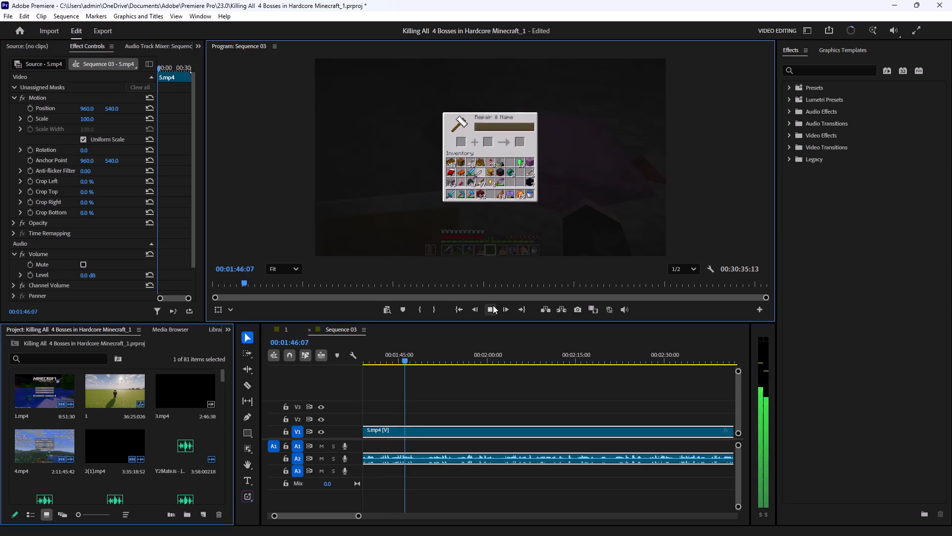
{"action": "left_click", "coordinate": [493, 305]}
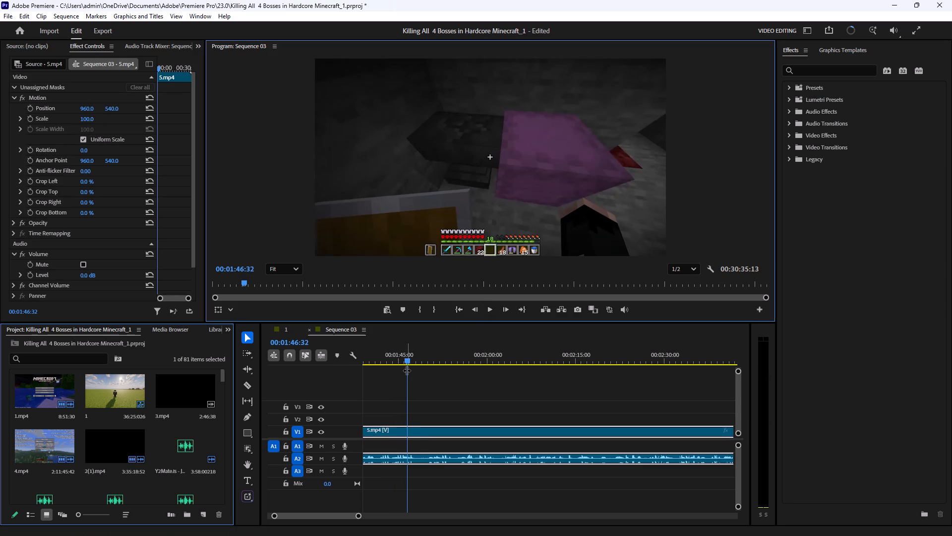
Split the 5.mp4 clip at 00:01:41:16, during the enchanted-book combining at the anvil.
{"action": "left_click_drag", "start_coordinate": [408, 360], "coordinate": [383, 371]}
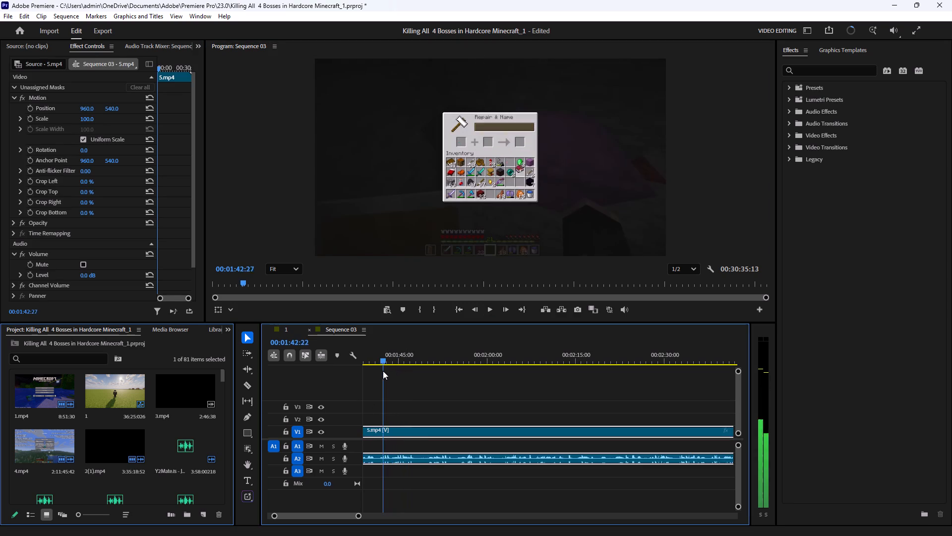
{"action": "left_click_drag", "start_coordinate": [383, 371], "coordinate": [373, 377]}
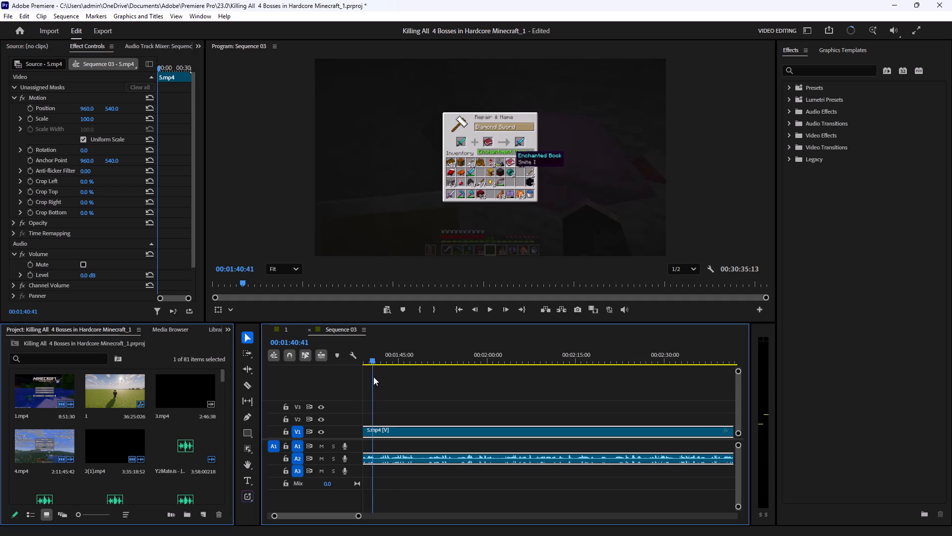
{"action": "left_click_drag", "start_coordinate": [373, 377], "coordinate": [393, 381]}
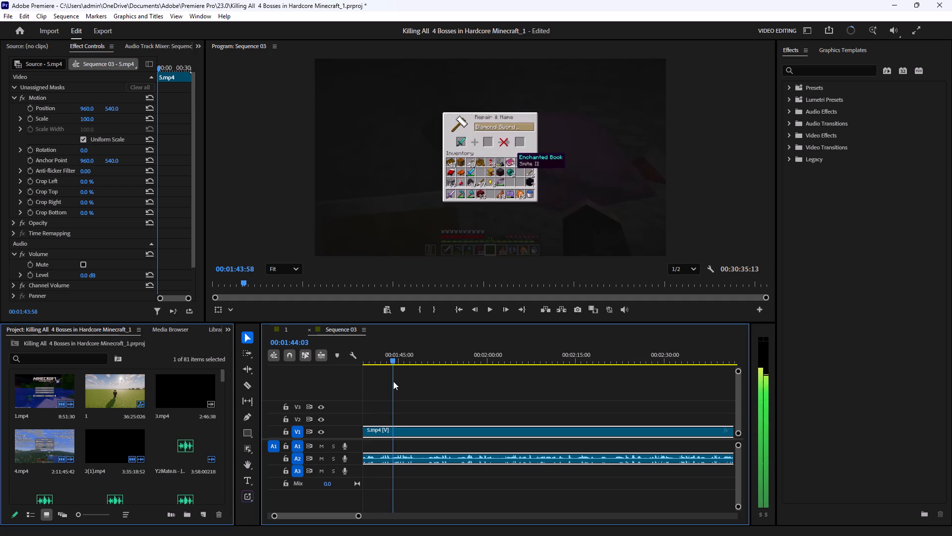
{"action": "left_click_drag", "start_coordinate": [393, 381], "coordinate": [386, 386]}
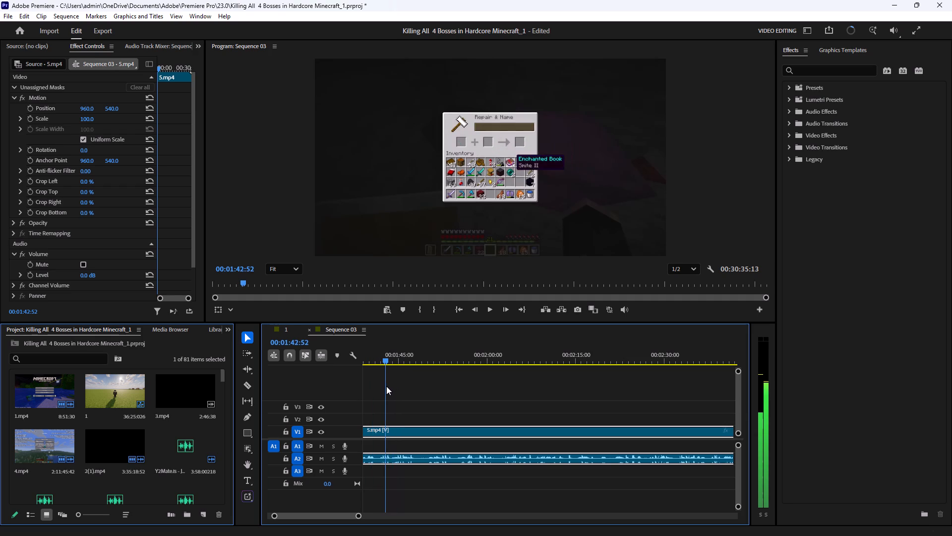
{"action": "left_click_drag", "start_coordinate": [386, 386], "coordinate": [381, 391]}
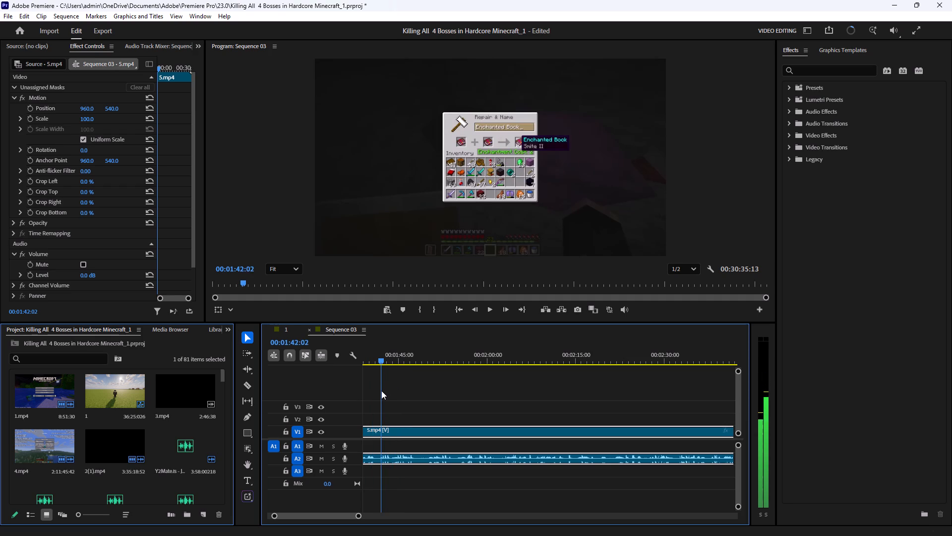
{"action": "left_click_drag", "start_coordinate": [381, 391], "coordinate": [381, 393]}
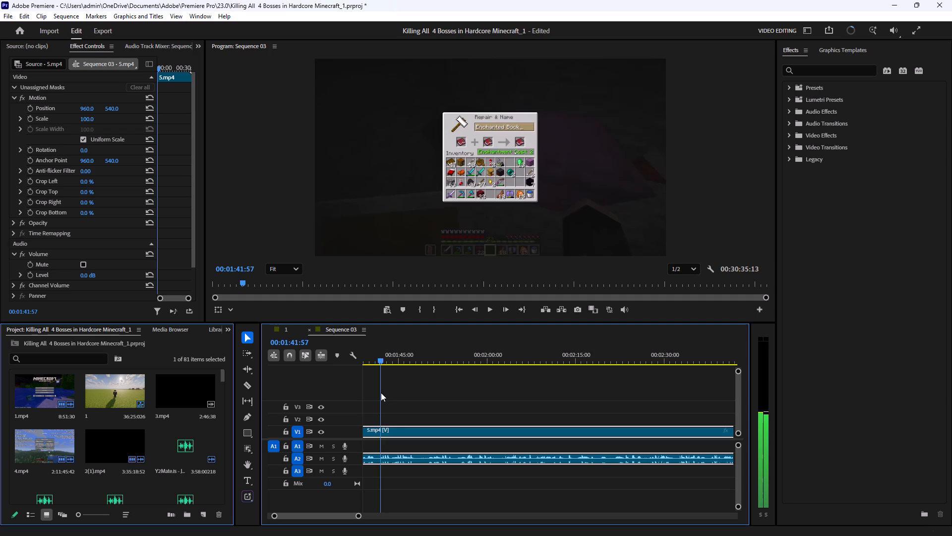
{"action": "left_click_drag", "start_coordinate": [381, 393], "coordinate": [379, 397]}
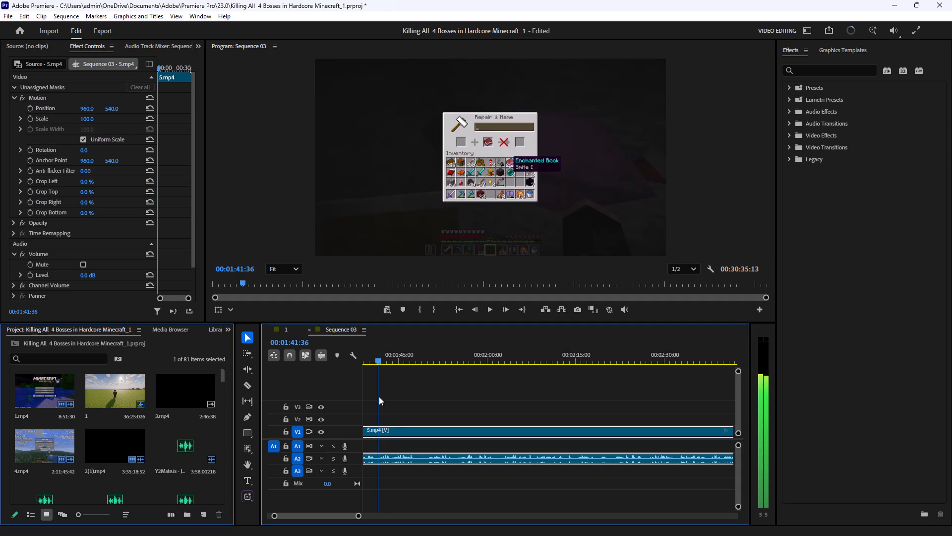
{"action": "left_click_drag", "start_coordinate": [379, 397], "coordinate": [377, 400]}
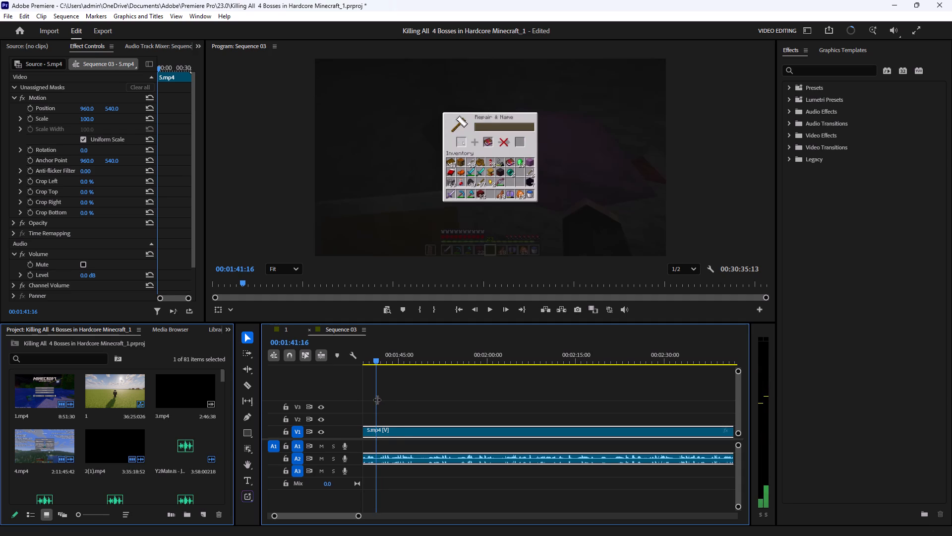
{"action": "key", "text": "c"}
{"action": "left_click", "coordinate": [377, 435]}
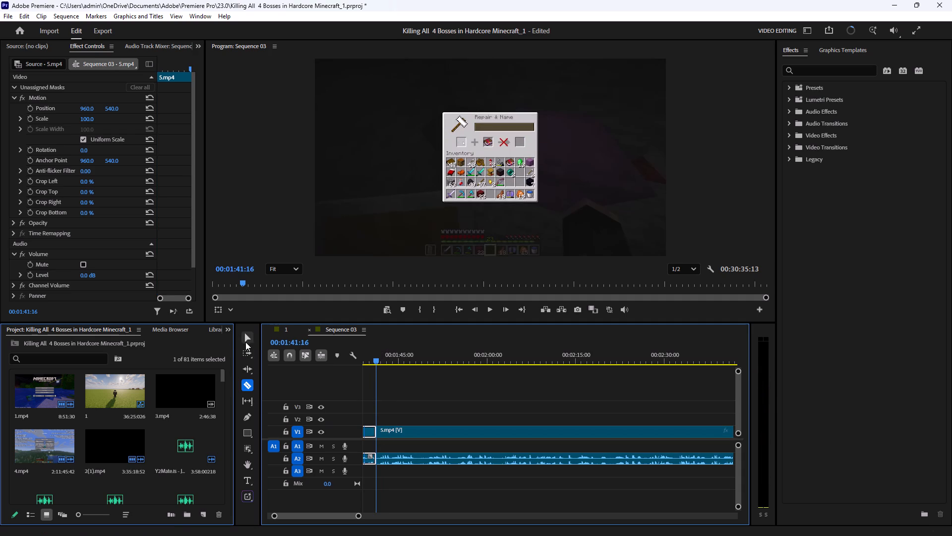
{"action": "left_click", "coordinate": [247, 341]}
Delete the 5.mp4 segment between 00:01:35:06 and 00:01:41:16 with its audio, and close the gap.
{"action": "left_click", "coordinate": [343, 517]}
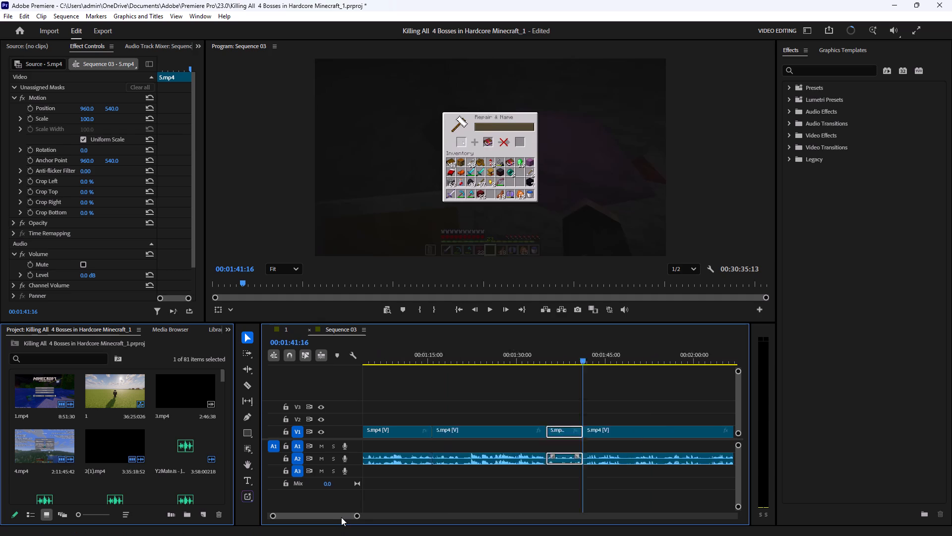
{"action": "left_click_drag", "start_coordinate": [502, 377], "coordinate": [480, 501]}
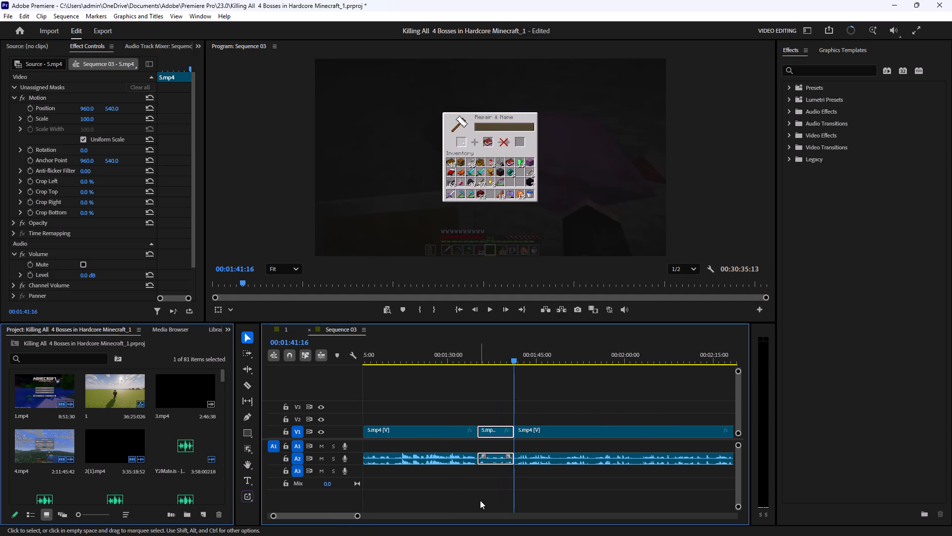
{"action": "key", "text": "BackSpace"}
{"action": "left_click", "coordinate": [499, 431]}
{"action": "key", "text": "BackSpace"}
Replay from the new join near 00:01:35:15 through the anvil work and into the shulker box view.
{"action": "left_click_drag", "start_coordinate": [478, 343], "coordinate": [478, 358]}
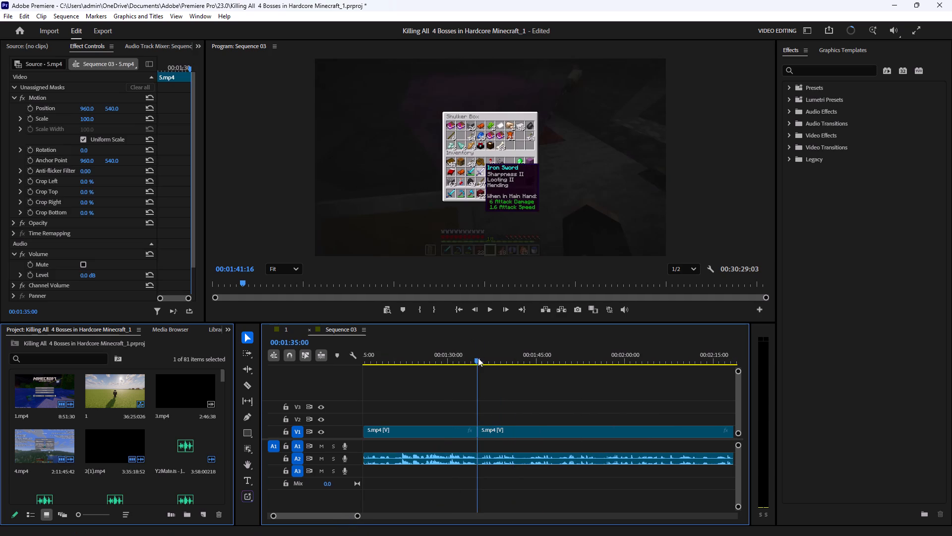
{"action": "left_click_drag", "start_coordinate": [478, 358], "coordinate": [479, 368]}
{"action": "left_click_drag", "start_coordinate": [556, 389], "coordinate": [550, 389]}
{"action": "left_click", "coordinate": [490, 311]}
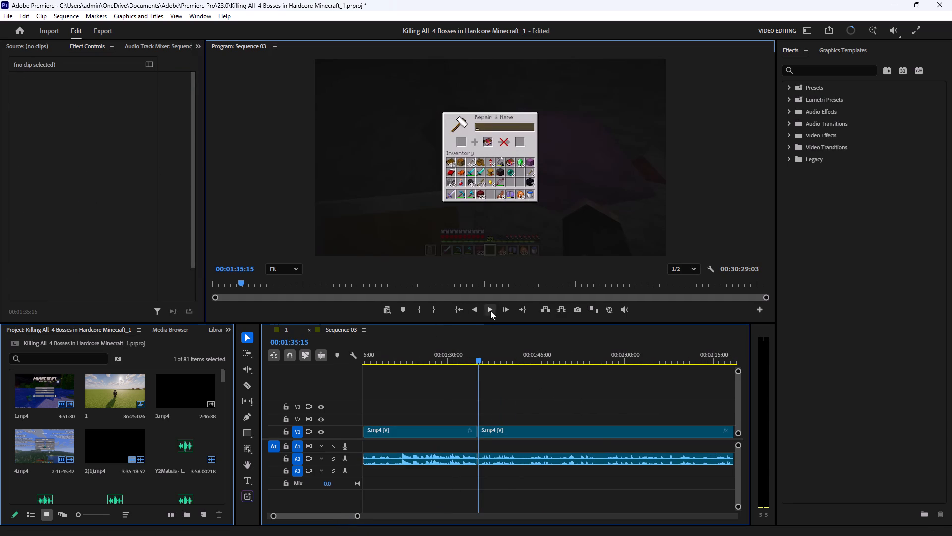
{"action": "left_click", "coordinate": [575, 396]}
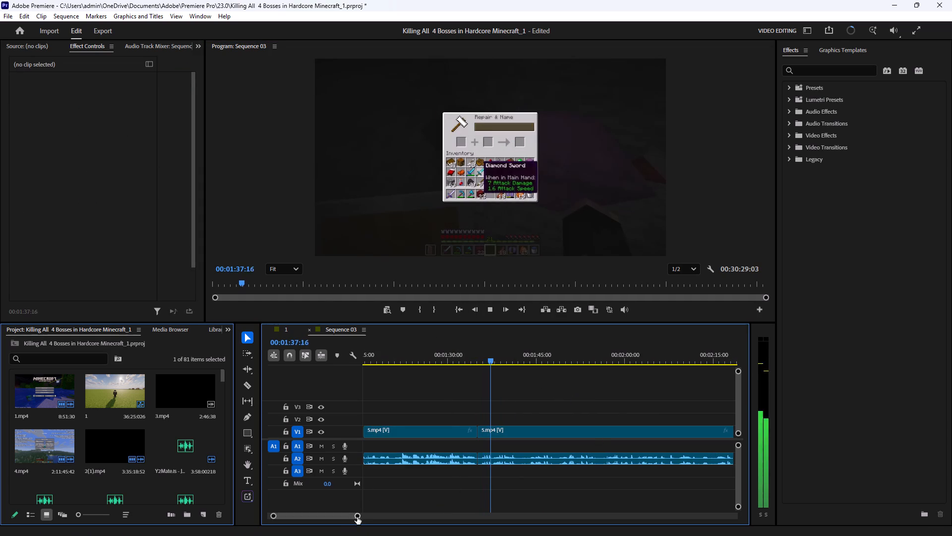
{"action": "left_click_drag", "start_coordinate": [358, 517], "coordinate": [375, 518]}
{"action": "left_click", "coordinate": [667, 367]}
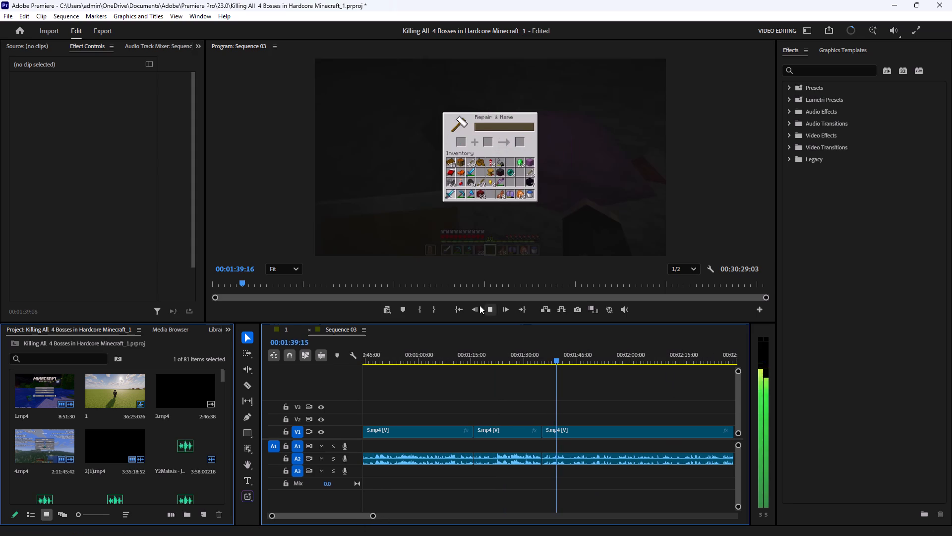
{"action": "double_click", "coordinate": [494, 308]}
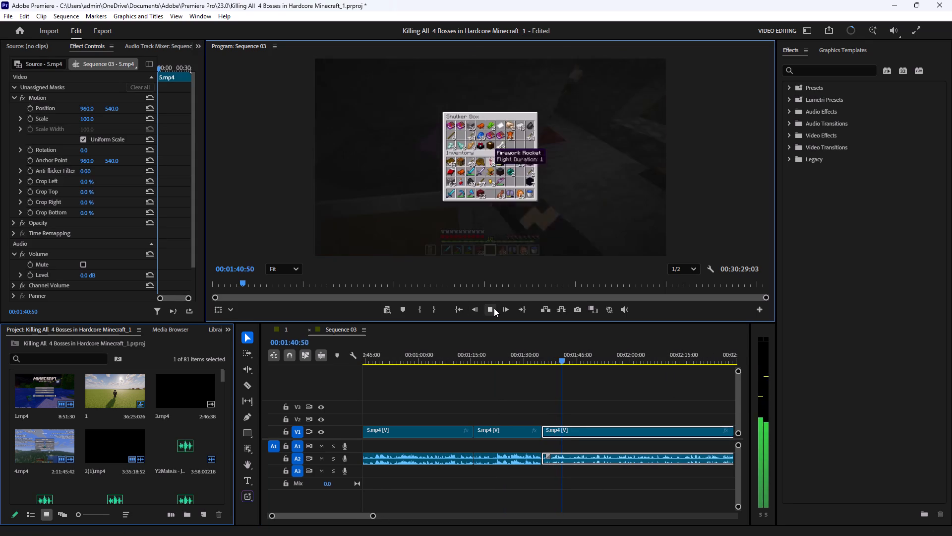
{"action": "left_click", "coordinate": [494, 308]}
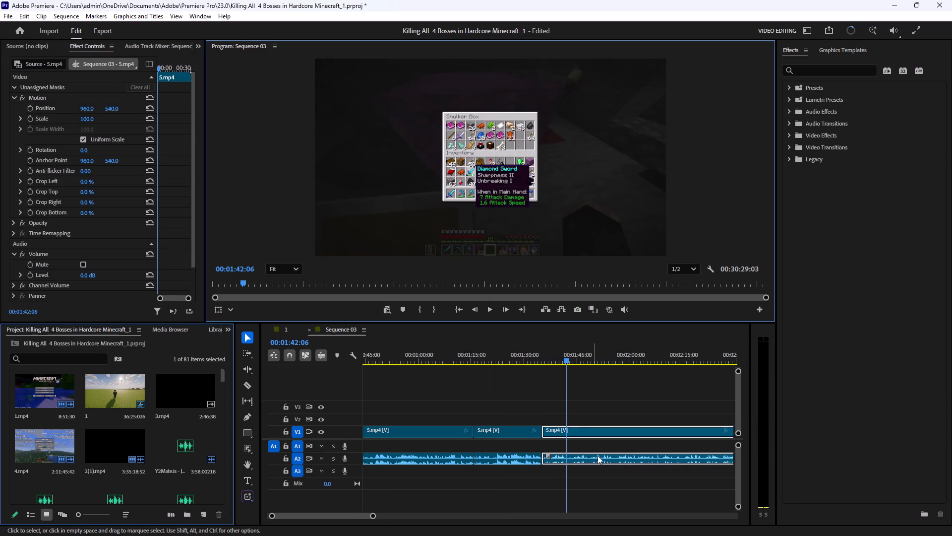
{"action": "left_click", "coordinate": [487, 313]}
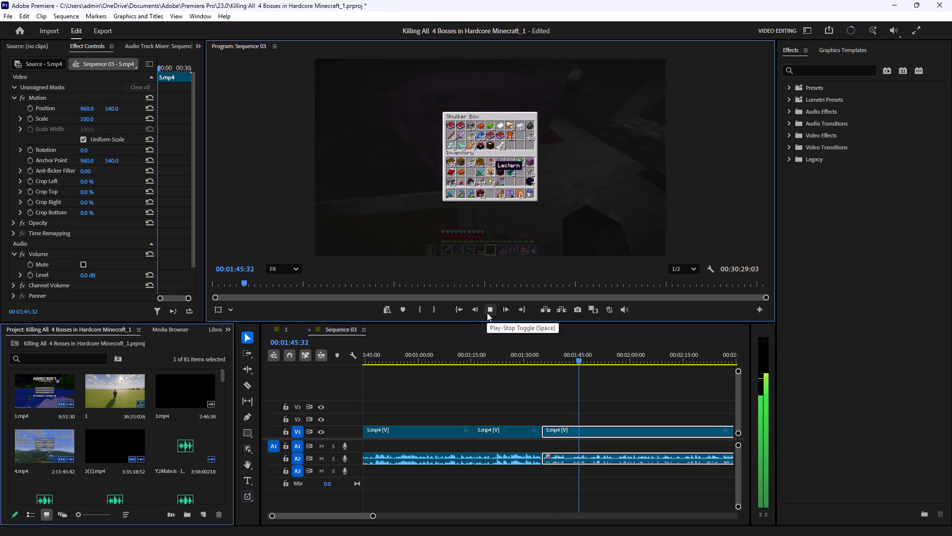
{"action": "left_click", "coordinate": [487, 313]}
Replay the end of the anvil work and split the 5.mp4 clip at 00:01:40:18, just as the anvil window closes.
{"action": "left_click_drag", "start_coordinate": [559, 359], "coordinate": [555, 364]}
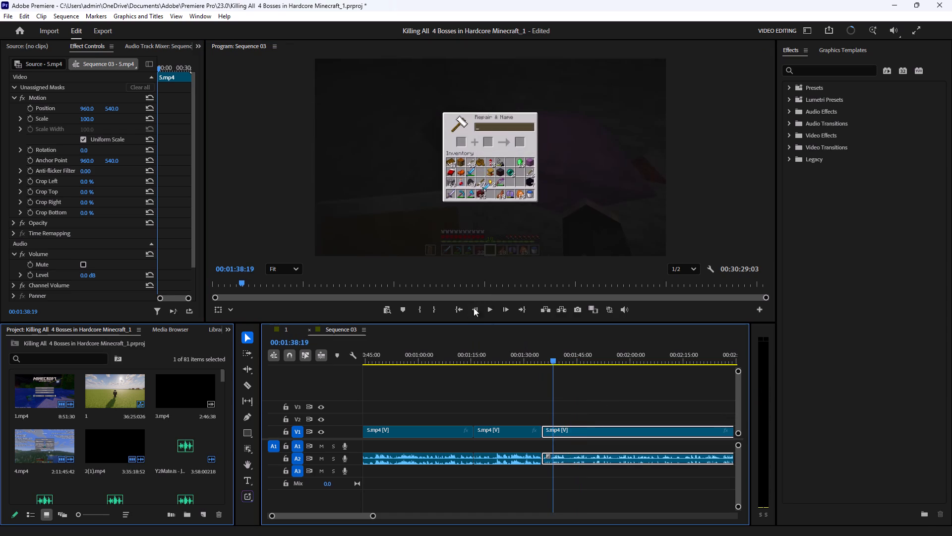
{"action": "left_click", "coordinate": [493, 309]}
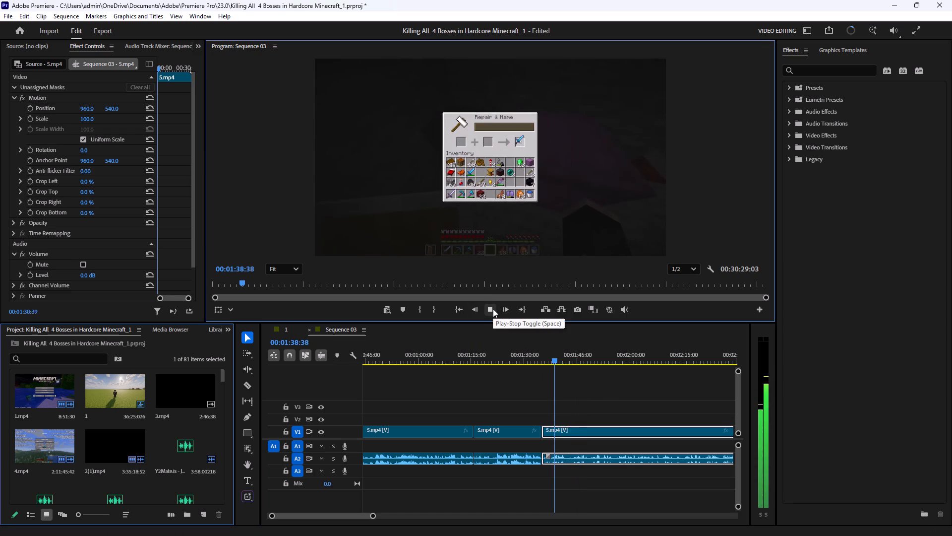
{"action": "double_click", "coordinate": [493, 309]}
{"action": "left_click", "coordinate": [493, 309]}
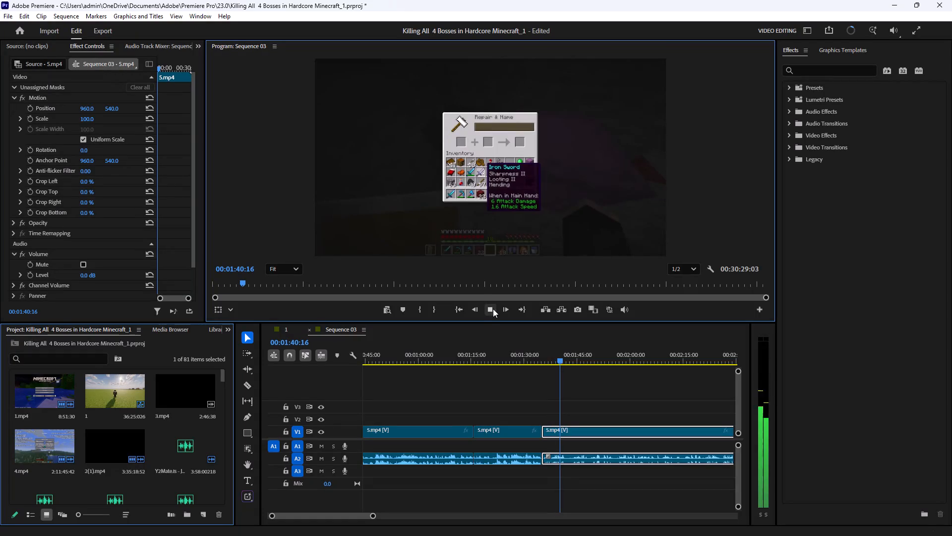
{"action": "double_click", "coordinate": [493, 309]}
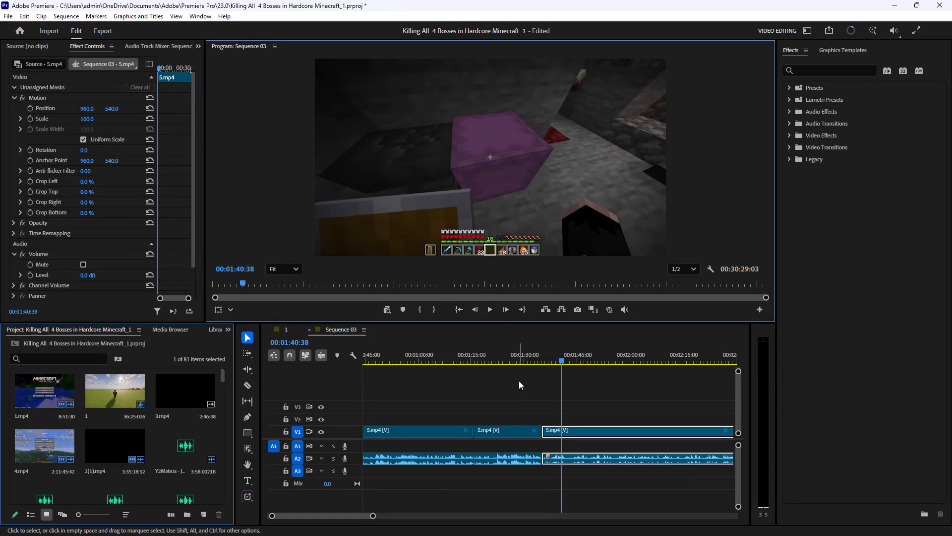
{"action": "key", "text": "Left"}
{"action": "key", "text": "Left"}
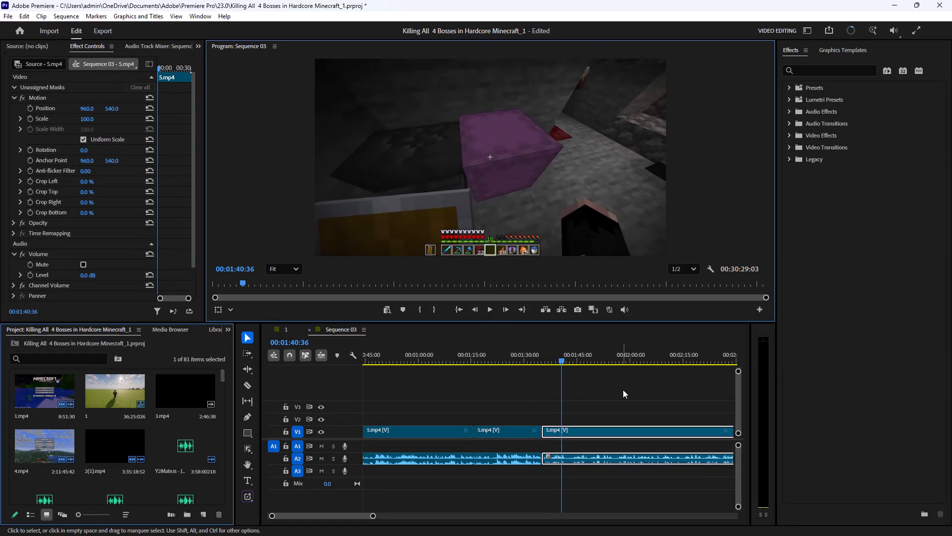
{"action": "key", "text": "Left"}
{"action": "key", "text": "Left"}
{"action": "key", "text": "Left"}
{"action": "key", "text": "Left"}
{"action": "key", "text": "Left"}
{"action": "key", "text": "Left"}
{"action": "key", "text": "Left"}
{"action": "key", "text": "Left"}
{"action": "key", "text": "Left"}
{"action": "key", "text": "Left"}
{"action": "key", "text": "Left"}
{"action": "key", "text": "Left"}
{"action": "key", "text": "Left"}
{"action": "key", "text": "Left"}
{"action": "key", "text": "Left"}
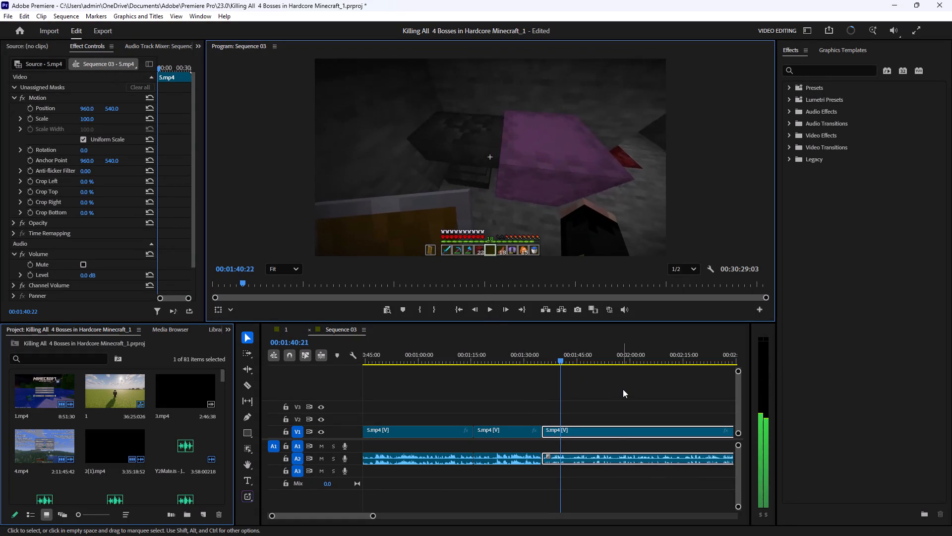
{"action": "key", "text": "Left"}
{"action": "key", "text": "Left"}
{"action": "key", "text": "Left"}
{"action": "key", "text": "Left"}
{"action": "key", "text": "Right"}
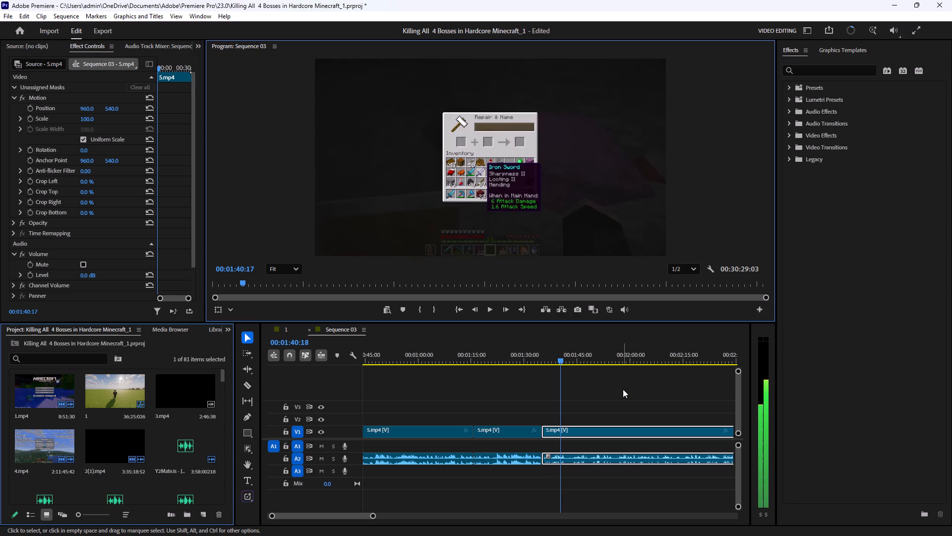
{"action": "key", "text": "c"}
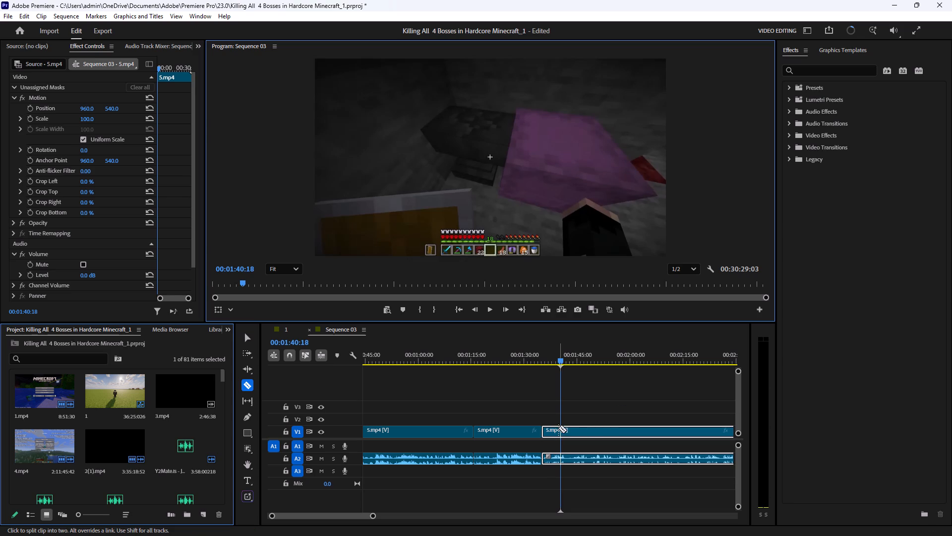
{"action": "left_click", "coordinate": [561, 429]}
Scrub ahead through the inventory, mining and Wither footage and split the 5.mp4 clip at 00:07:30:26, in the dark tunnel.
{"action": "left_click_drag", "start_coordinate": [560, 358], "coordinate": [571, 359]}
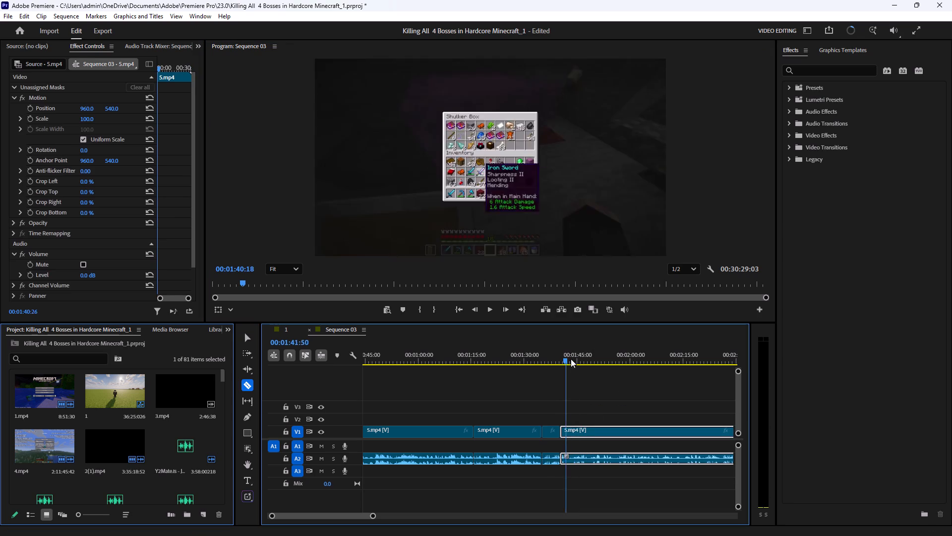
{"action": "left_click_drag", "start_coordinate": [571, 359], "coordinate": [742, 368]}
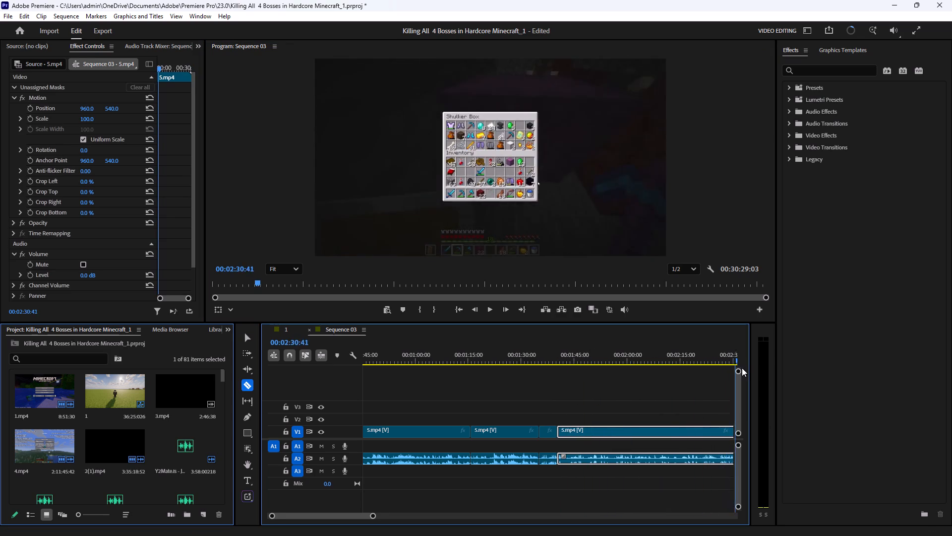
{"action": "left_click_drag", "start_coordinate": [742, 368], "coordinate": [733, 370]}
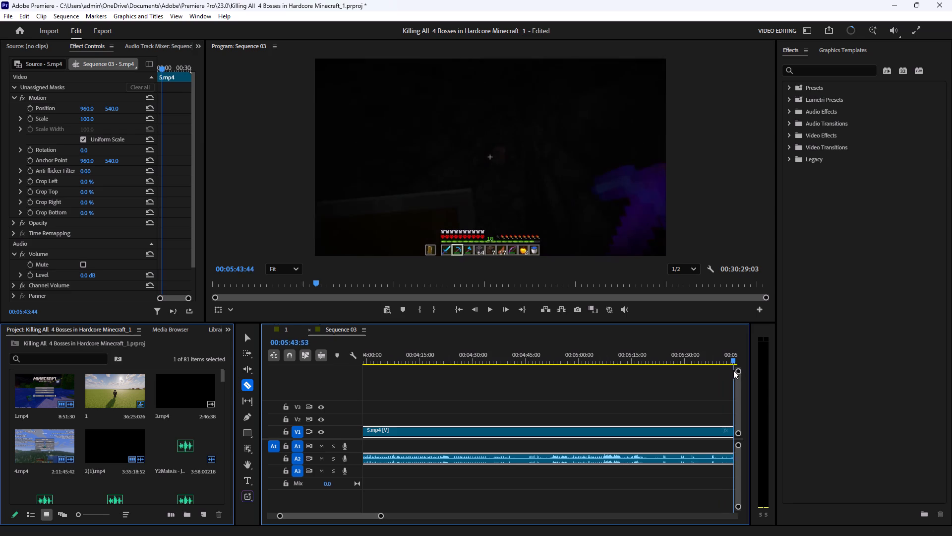
{"action": "left_click_drag", "start_coordinate": [733, 370], "coordinate": [623, 378]}
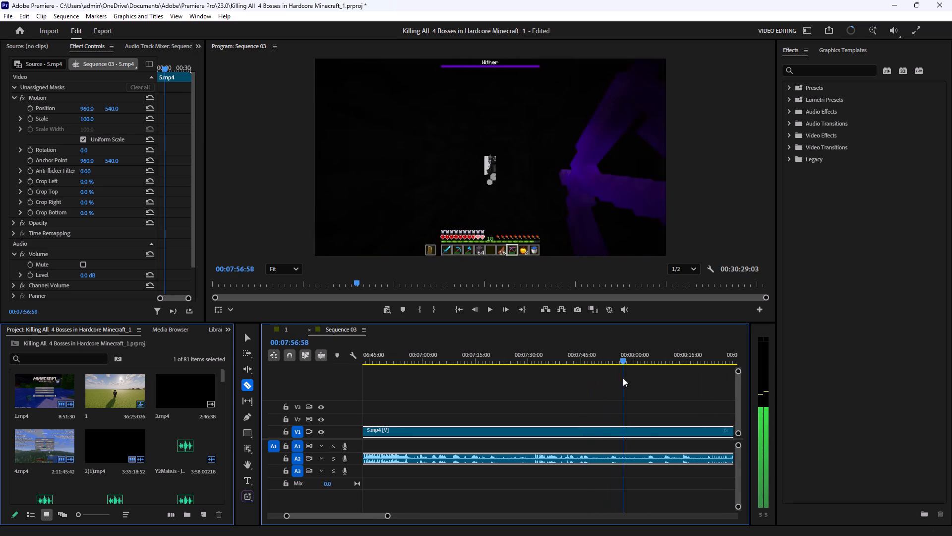
{"action": "left_click_drag", "start_coordinate": [623, 378], "coordinate": [532, 388]}
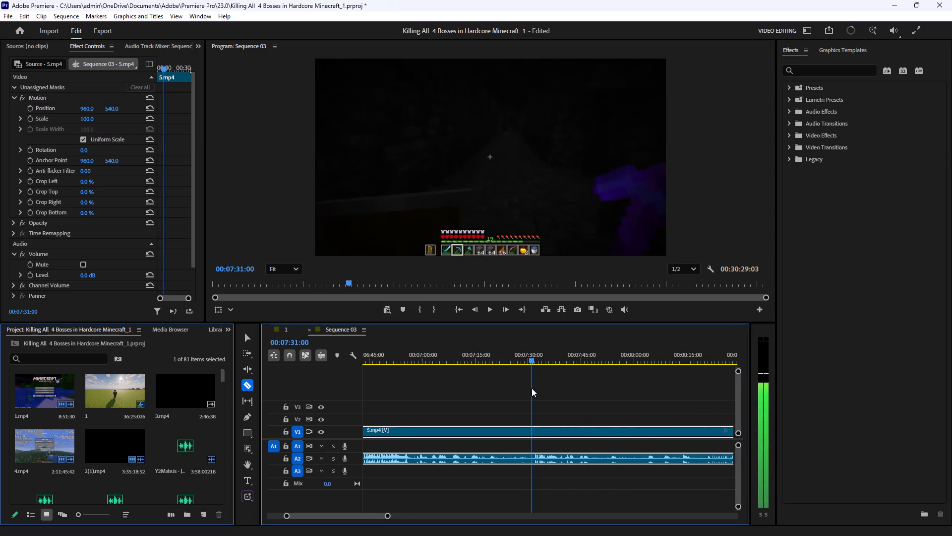
{"action": "left_click_drag", "start_coordinate": [532, 388], "coordinate": [477, 395]}
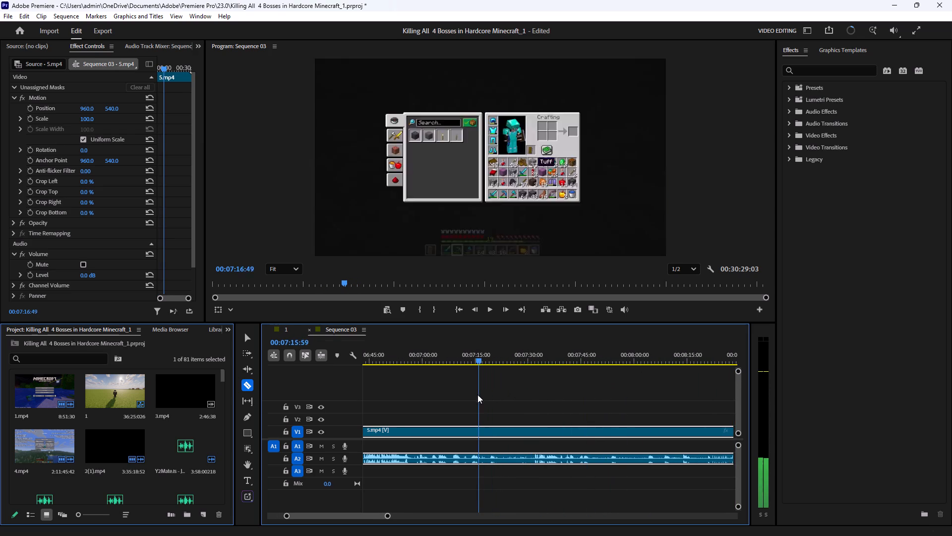
{"action": "left_click_drag", "start_coordinate": [477, 395], "coordinate": [507, 398]}
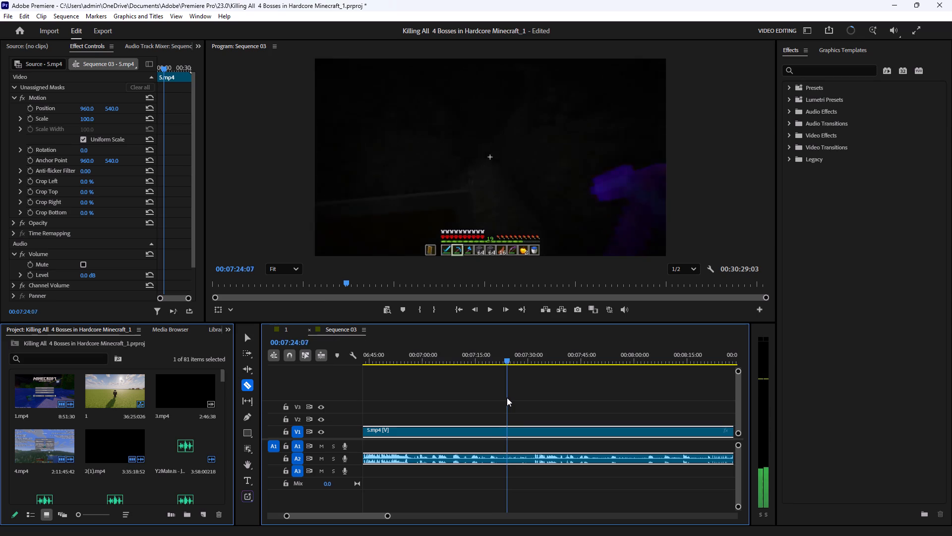
{"action": "left_click_drag", "start_coordinate": [507, 398], "coordinate": [533, 398]}
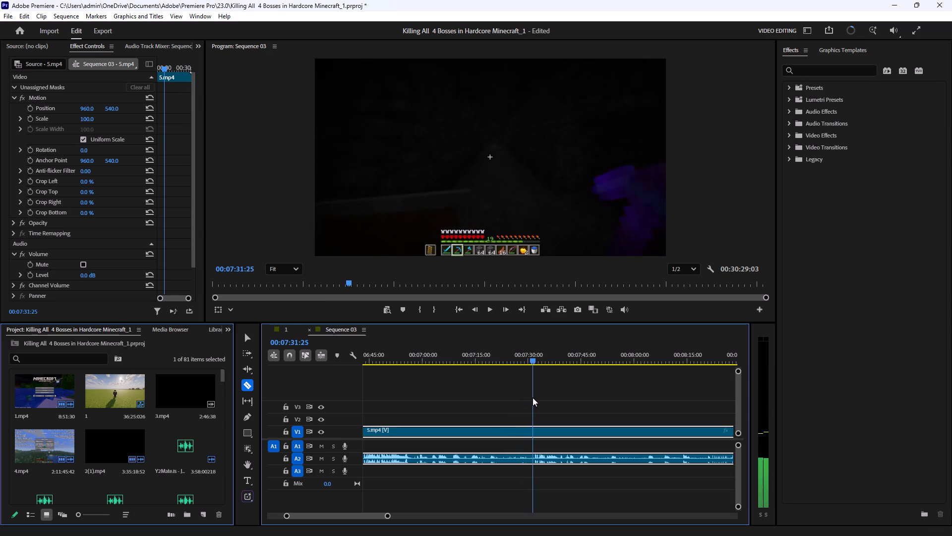
{"action": "left_click_drag", "start_coordinate": [533, 398], "coordinate": [529, 401]}
{"action": "key", "text": "c"}
{"action": "left_click", "coordinate": [529, 430]}
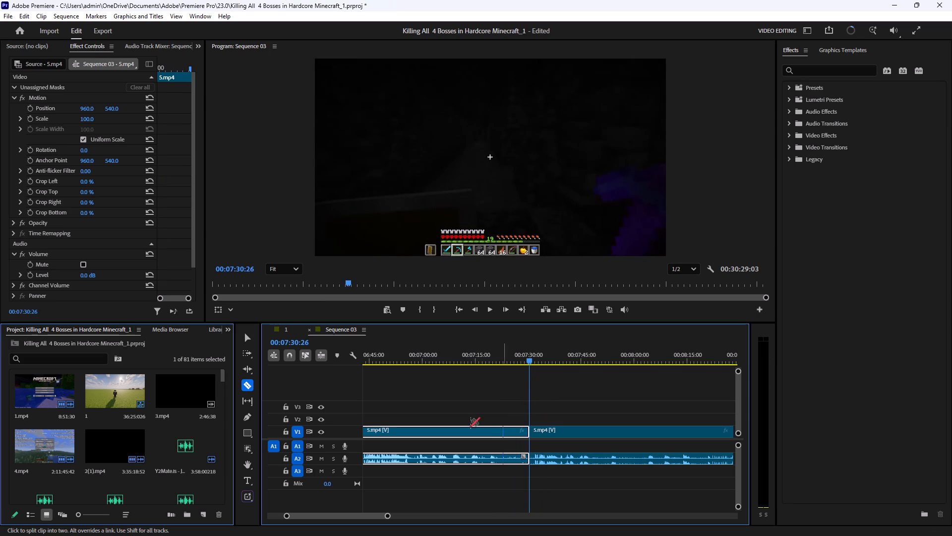
Delete the 5.mp4 segment between 00:01:40:18 and 00:07:30:26 with its audio, and close the gap.
{"action": "left_click", "coordinate": [248, 334]}
{"action": "left_click_drag", "start_coordinate": [480, 401], "coordinate": [465, 482]}
{"action": "key", "text": "BackSpace"}
{"action": "left_click", "coordinate": [497, 433]}
{"action": "key", "text": "BackSpace"}
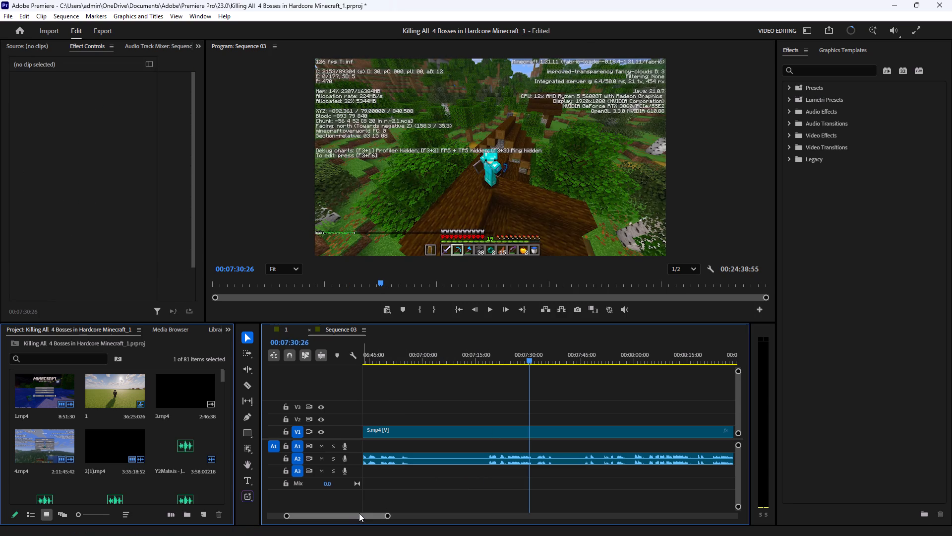
Replay from just before the new join near 00:01:40:00 into the dark tunnel footage, stopping at 00:01:51:11.
{"action": "left_click_drag", "start_coordinate": [359, 514], "coordinate": [333, 515]}
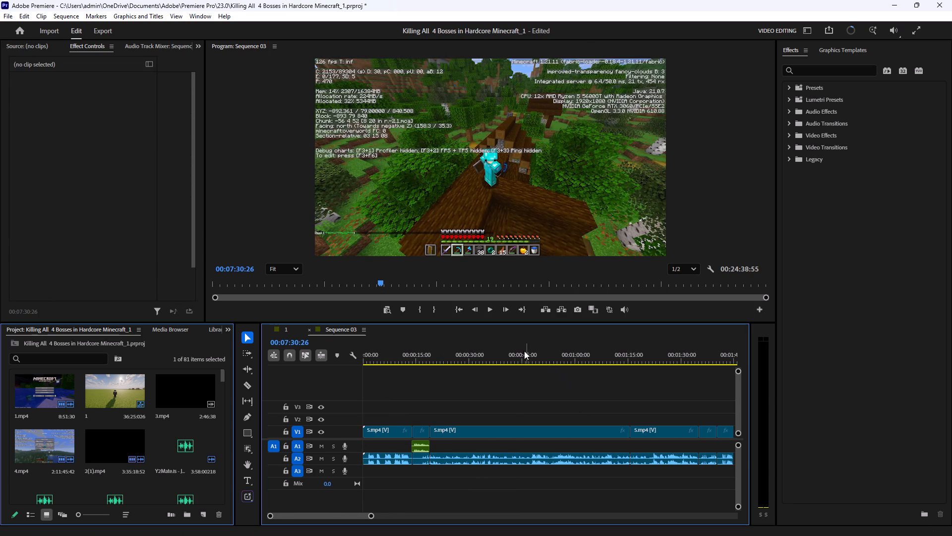
{"action": "left_click_drag", "start_coordinate": [523, 350], "coordinate": [662, 374]}
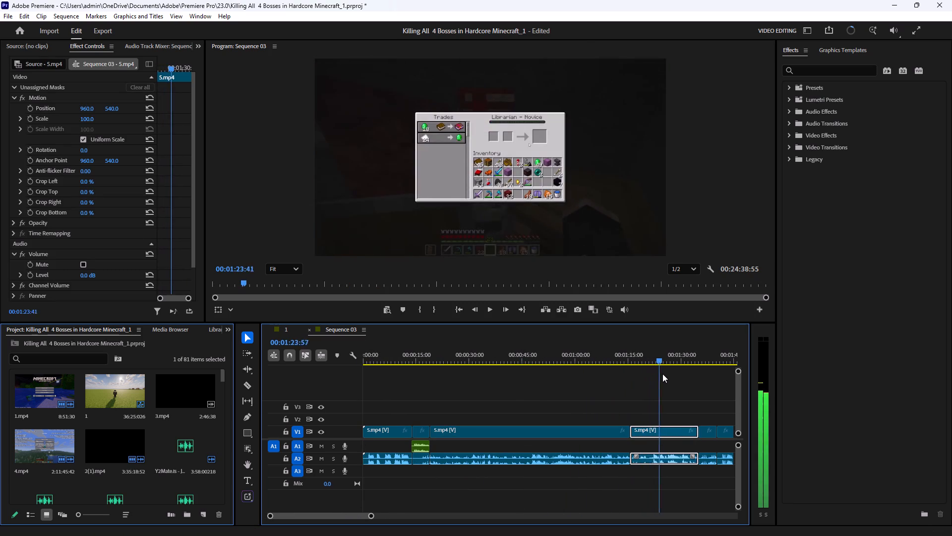
{"action": "left_click_drag", "start_coordinate": [662, 374], "coordinate": [716, 381]}
{"action": "left_click", "coordinate": [493, 313]}
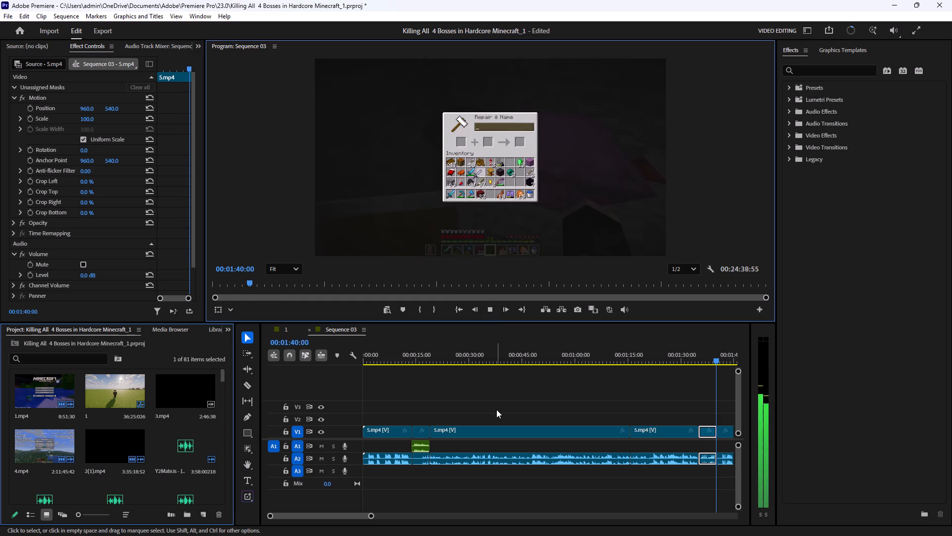
{"action": "left_click", "coordinate": [496, 409]}
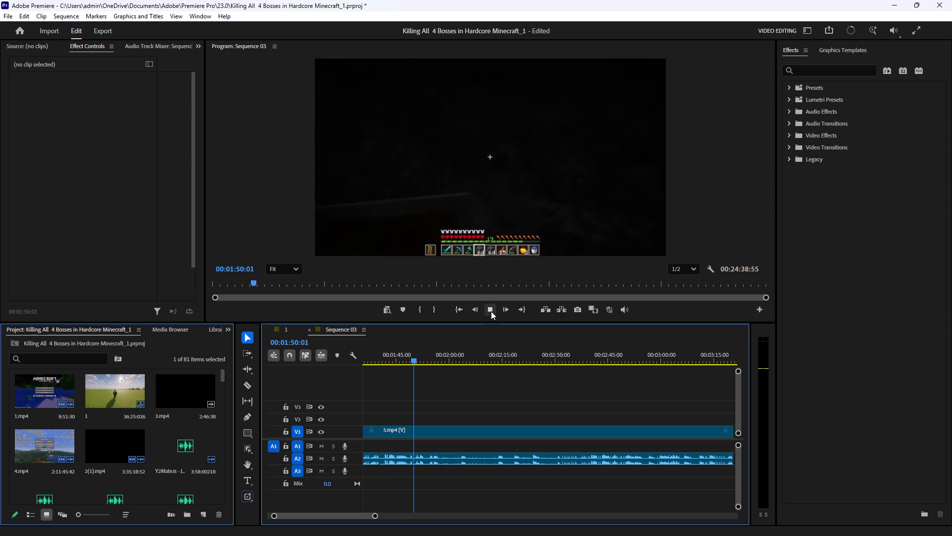
{"action": "left_click", "coordinate": [491, 311]}
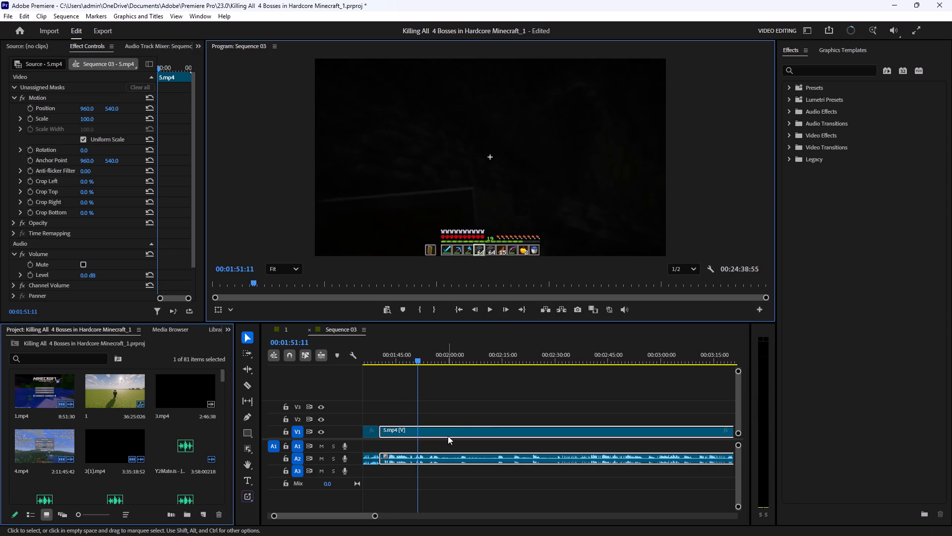
Extend the start of the last 5.mp4 clip back by about 2 min 37 s and butt it against the preceding clip at 00:01:40:18.
{"action": "left_click_drag", "start_coordinate": [455, 431], "coordinate": [651, 441]}
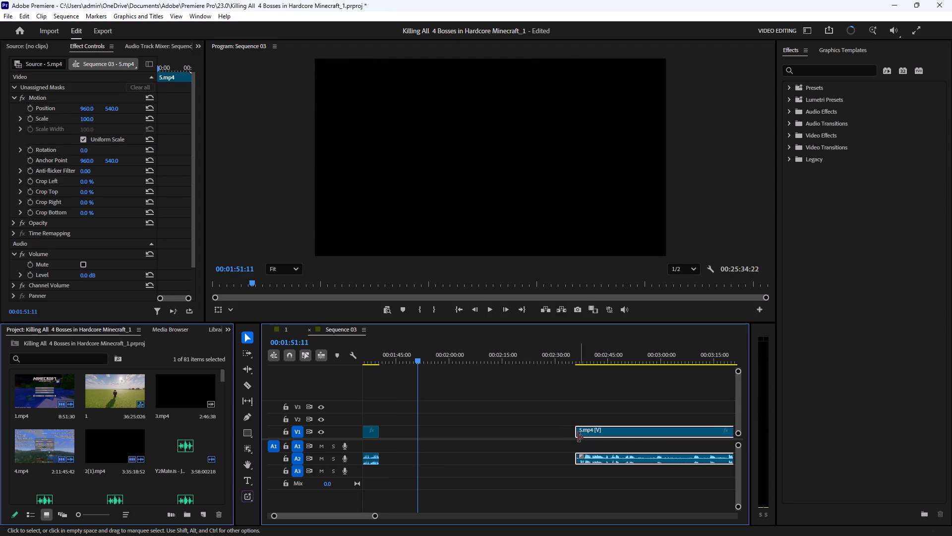
{"action": "left_click_drag", "start_coordinate": [578, 435], "coordinate": [408, 424]}
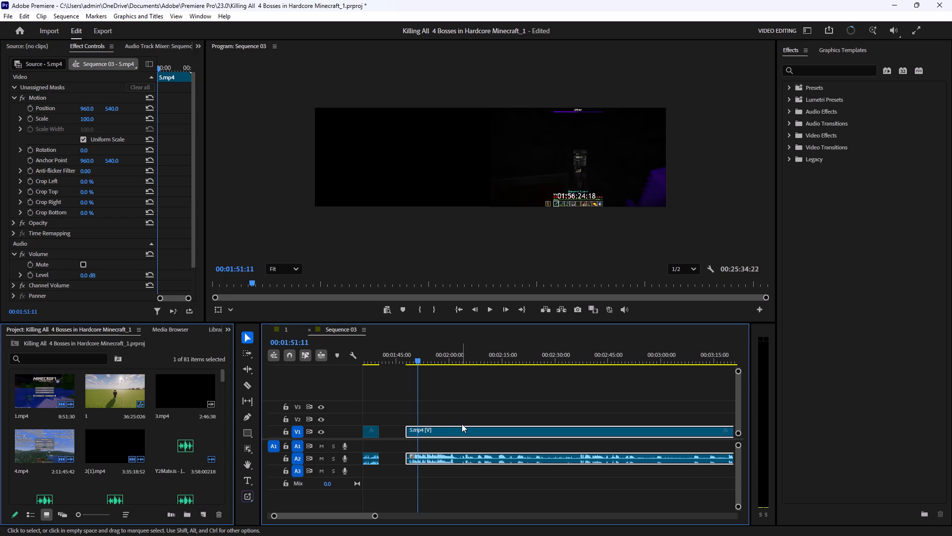
{"action": "left_click_drag", "start_coordinate": [459, 428], "coordinate": [666, 444]}
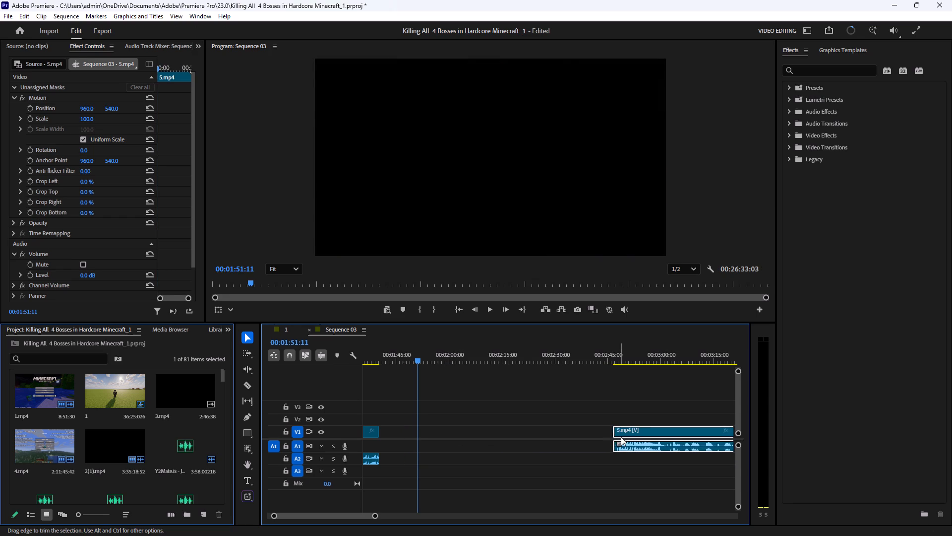
{"action": "left_click_drag", "start_coordinate": [629, 444], "coordinate": [623, 461]}
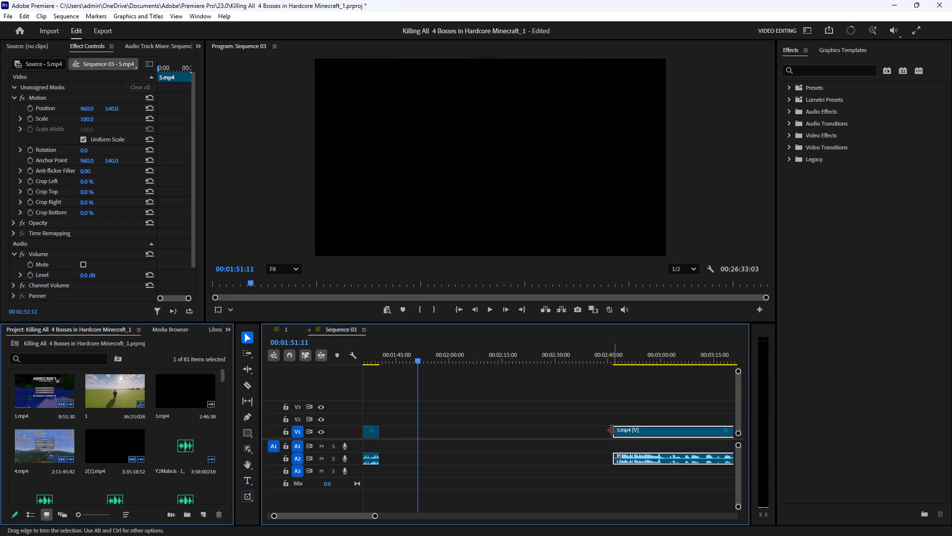
{"action": "left_click_drag", "start_coordinate": [615, 430], "coordinate": [488, 431]}
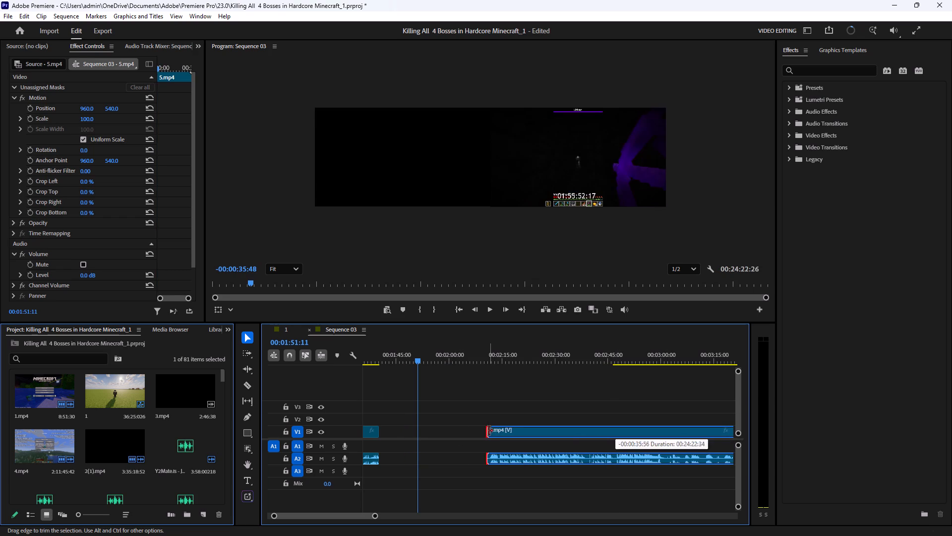
{"action": "left_click_drag", "start_coordinate": [488, 431], "coordinate": [432, 431]}
{"action": "left_click_drag", "start_coordinate": [472, 432], "coordinate": [641, 437]}
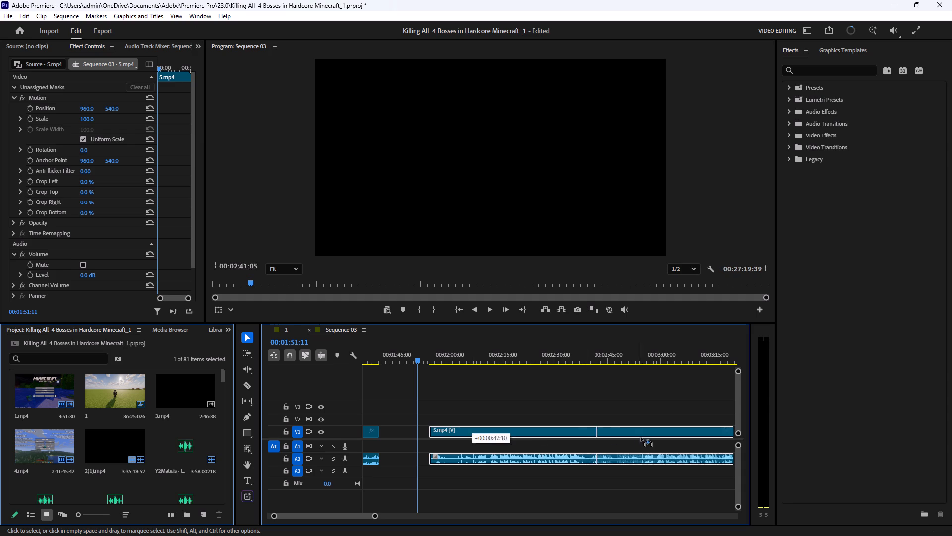
{"action": "left_click_drag", "start_coordinate": [641, 437], "coordinate": [660, 439]}
{"action": "left_click_drag", "start_coordinate": [620, 432], "coordinate": [421, 429]}
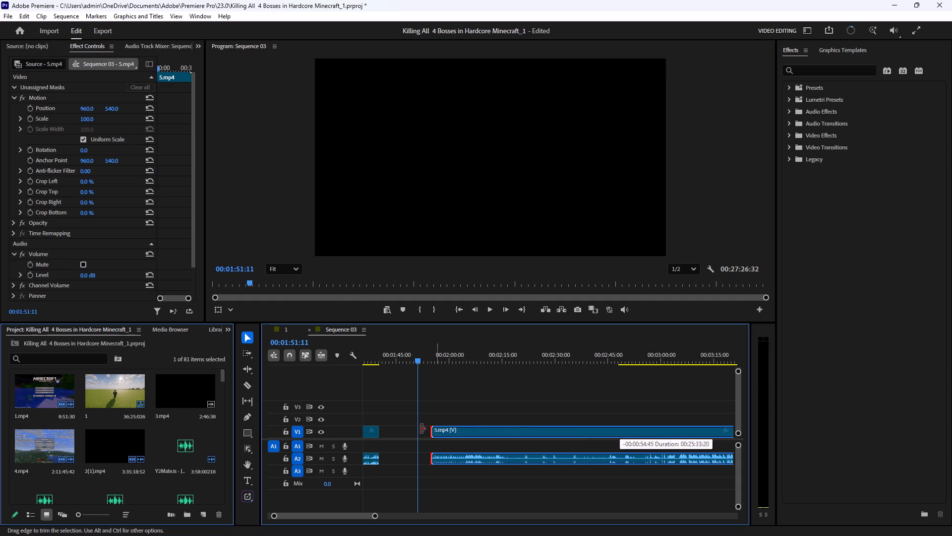
{"action": "left_click_drag", "start_coordinate": [421, 429], "coordinate": [418, 429]}
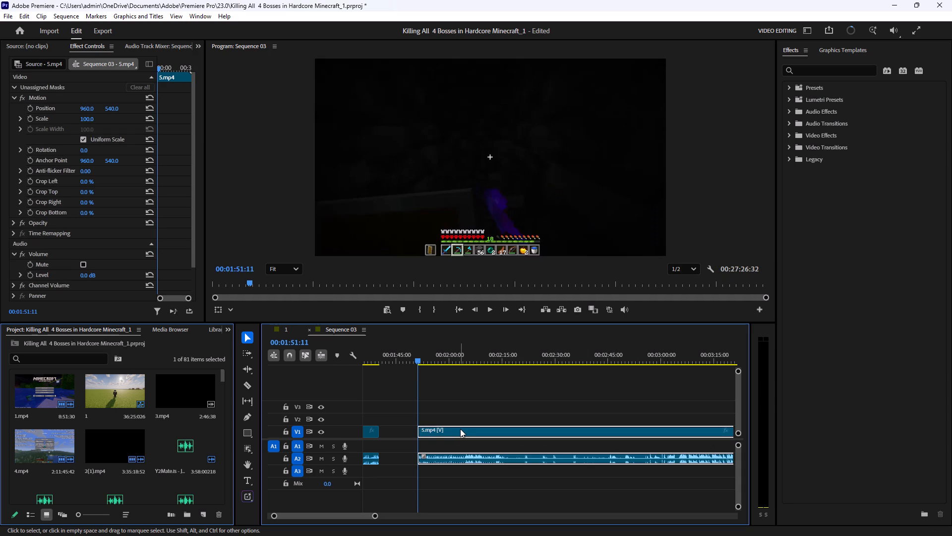
{"action": "left_click_drag", "start_coordinate": [460, 429], "coordinate": [425, 432]}
Replay the join at 00:01:40:18, scrub through the inventory and shulker box footage, and split the 5.mp4 clip at 00:02:33:55 in the dark tunnel.
{"action": "left_click_drag", "start_coordinate": [387, 359], "coordinate": [384, 365]}
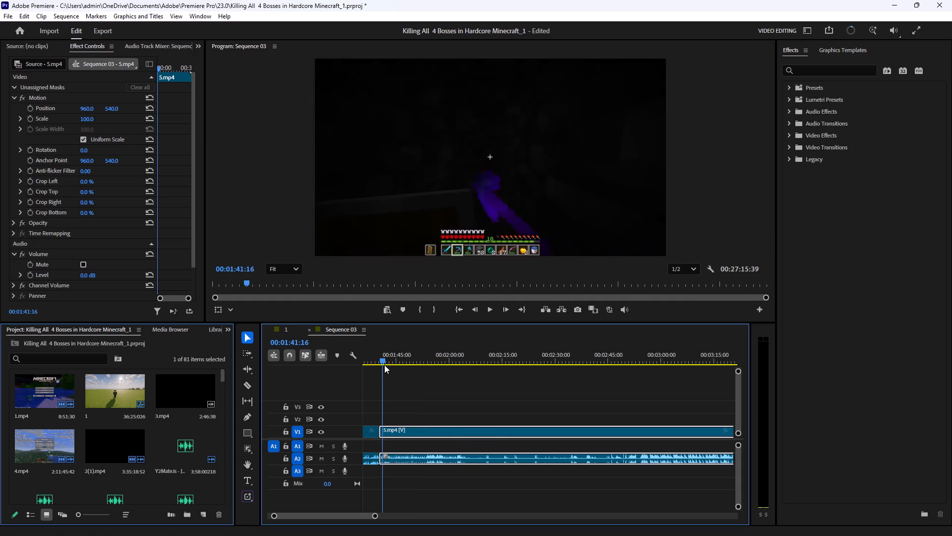
{"action": "left_click_drag", "start_coordinate": [384, 365], "coordinate": [383, 367]}
{"action": "left_click", "coordinate": [485, 312]}
{"action": "left_click", "coordinate": [511, 391]}
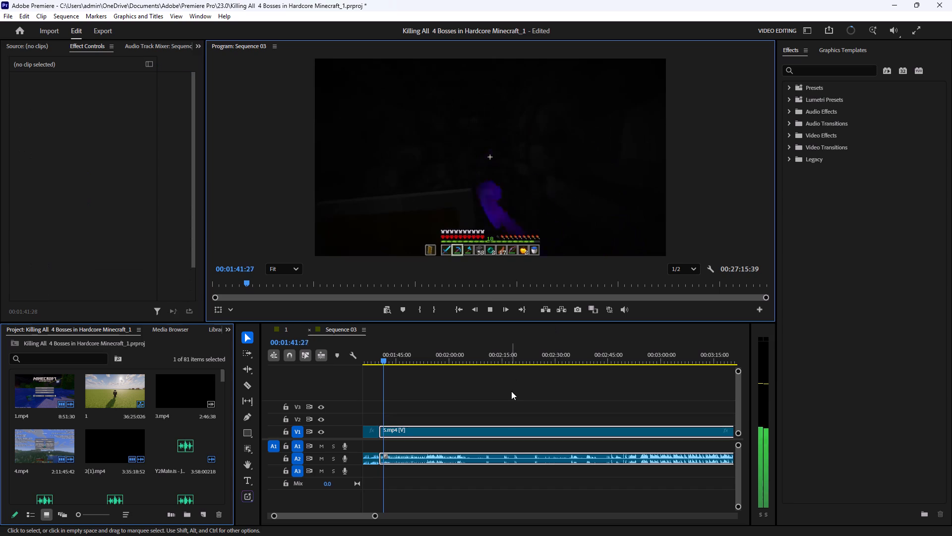
{"action": "left_click", "coordinate": [491, 307]}
{"action": "left_click_drag", "start_coordinate": [395, 360], "coordinate": [422, 364]}
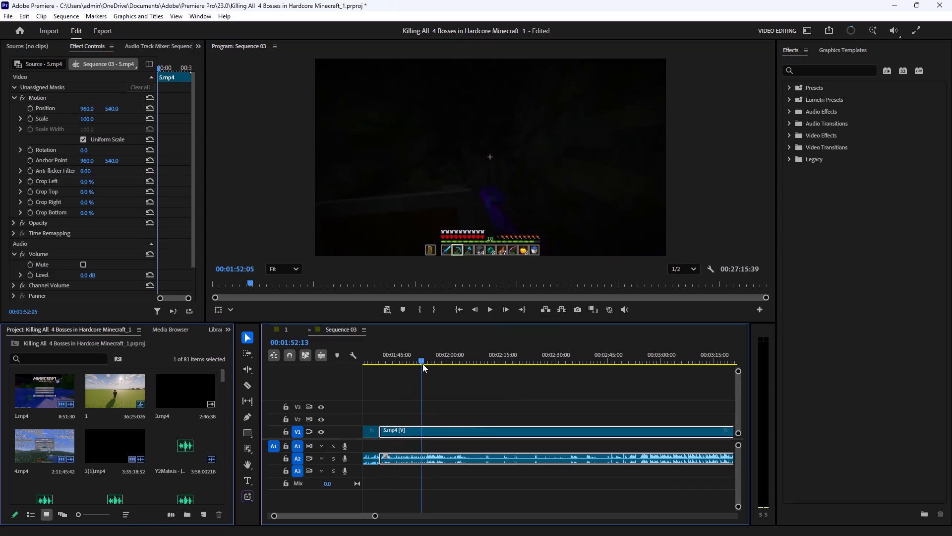
{"action": "left_click_drag", "start_coordinate": [422, 364], "coordinate": [482, 380]}
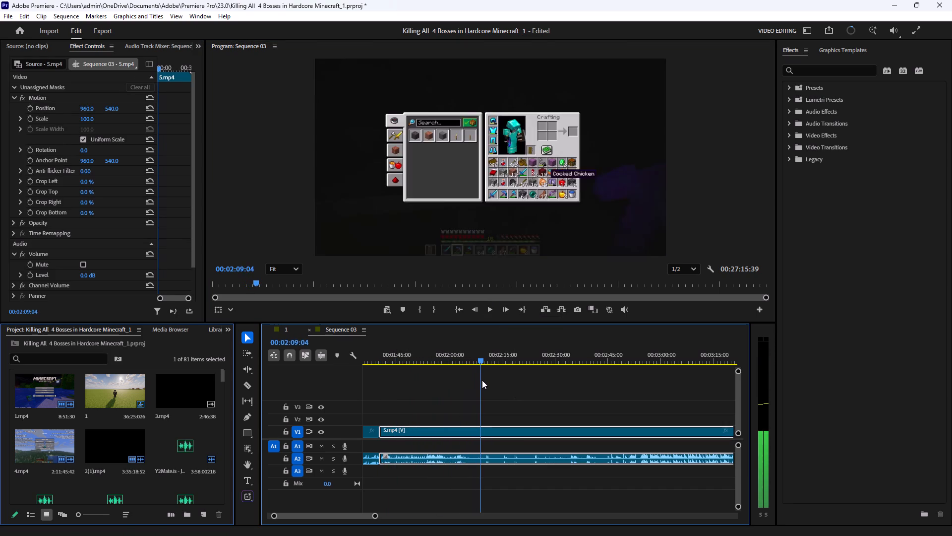
{"action": "left_click_drag", "start_coordinate": [482, 380], "coordinate": [524, 385]}
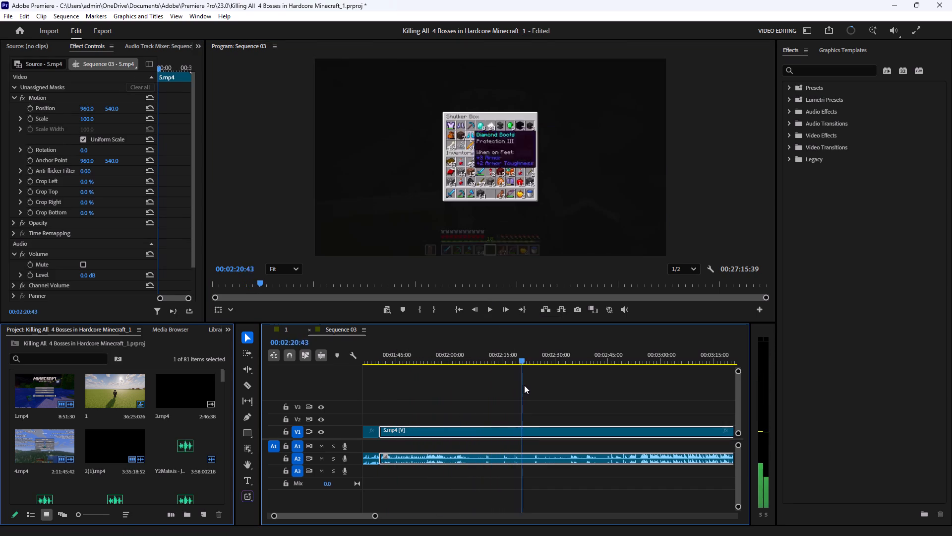
{"action": "left_click_drag", "start_coordinate": [524, 385], "coordinate": [553, 391]}
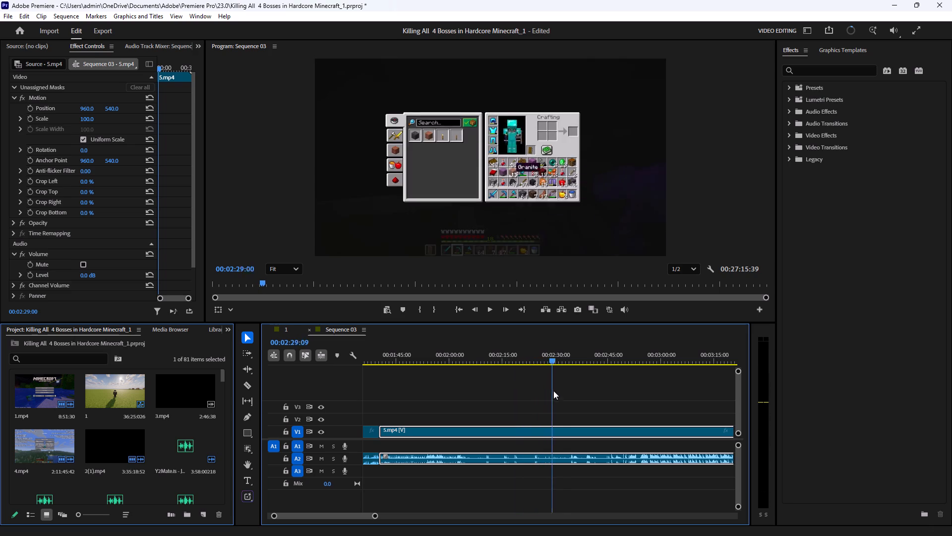
{"action": "left_click_drag", "start_coordinate": [553, 391], "coordinate": [596, 396]}
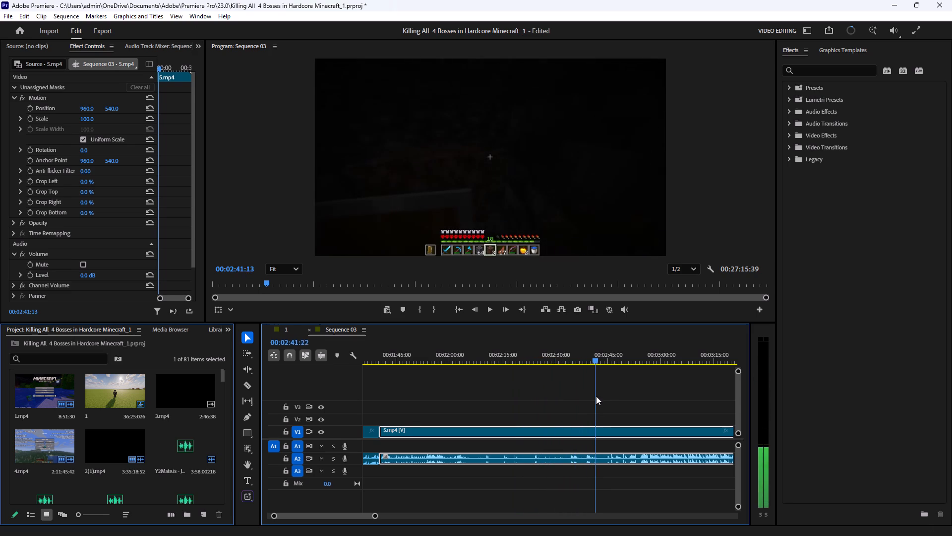
{"action": "left_click_drag", "start_coordinate": [596, 396], "coordinate": [570, 404]}
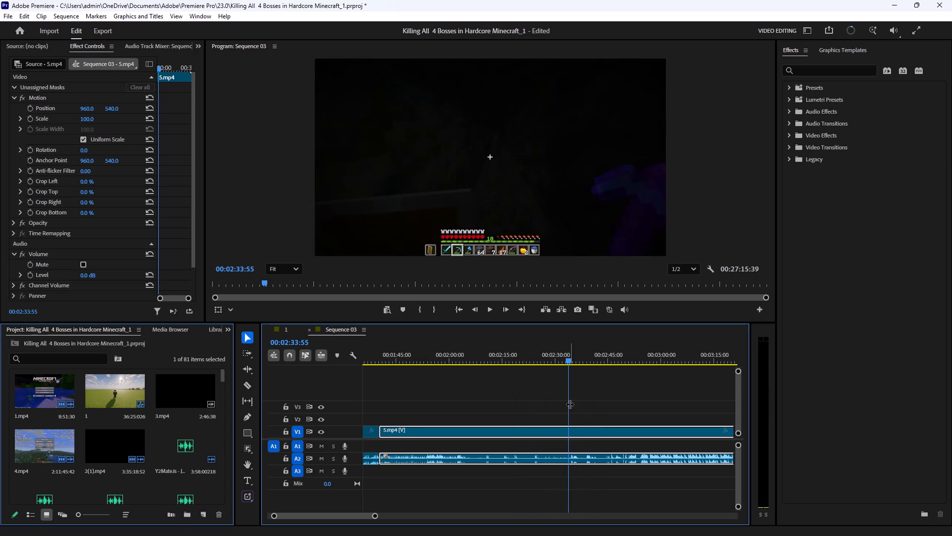
{"action": "key", "text": "c"}
{"action": "left_click", "coordinate": [569, 432]}
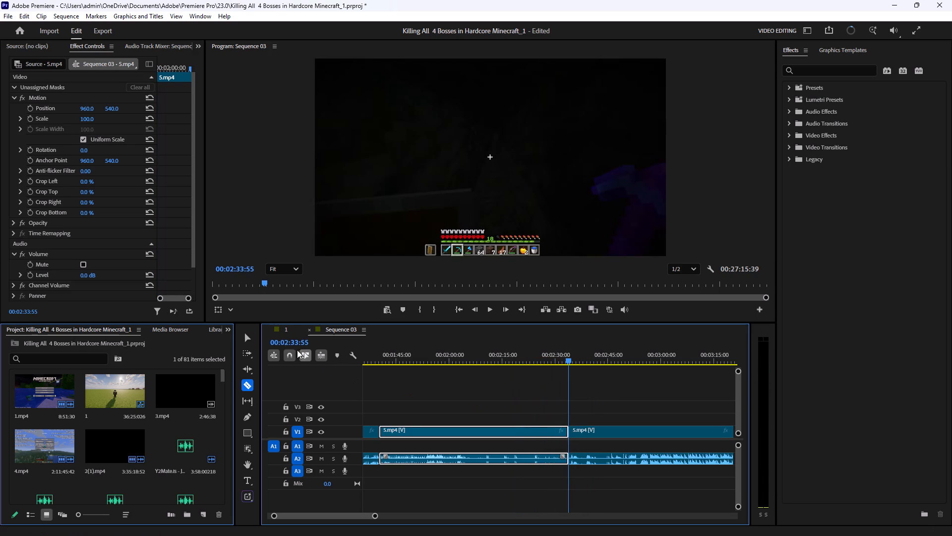
Delete the 5.mp4 segment between 00:01:40:18 and 00:02:33:55 with its audio, and close the gap.
{"action": "left_click", "coordinate": [245, 332]}
{"action": "left_click_drag", "start_coordinate": [507, 400], "coordinate": [494, 476]}
{"action": "key", "text": "BackSpace"}
{"action": "left_click", "coordinate": [528, 431]}
{"action": "key", "text": "BackSpace"}
Replay from 00:01:38:53 across the new join into the start of the Wither fight.
{"action": "left_click_drag", "start_coordinate": [436, 352], "coordinate": [375, 350]}
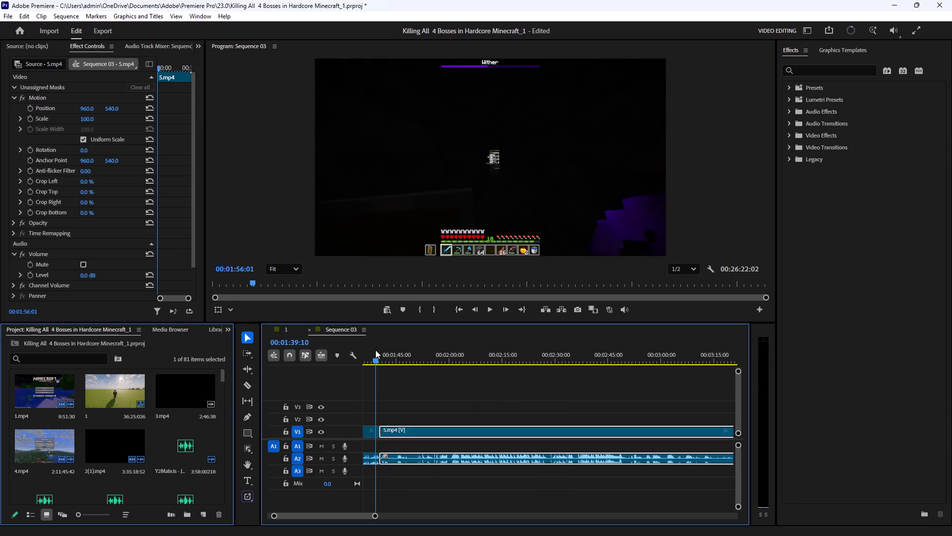
{"action": "left_click_drag", "start_coordinate": [375, 350], "coordinate": [375, 352]}
{"action": "left_click", "coordinate": [488, 403]}
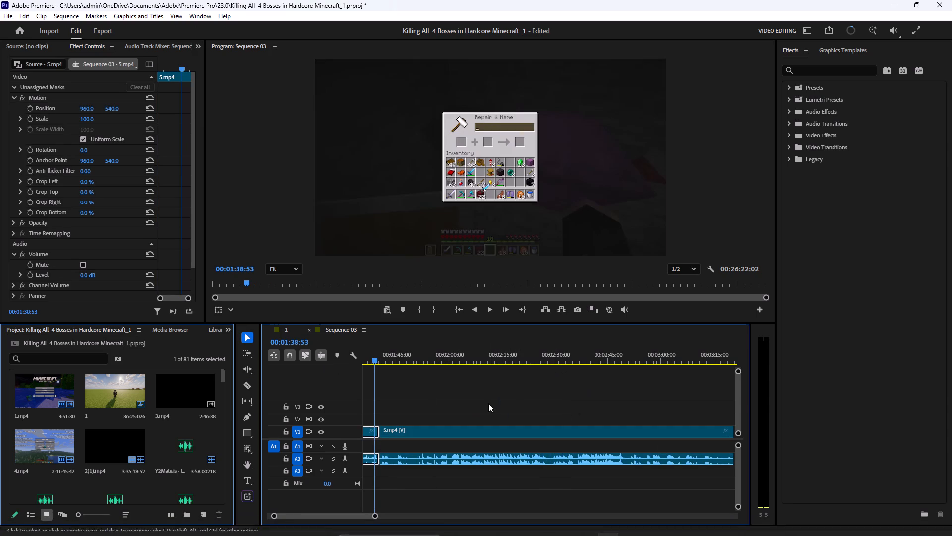
{"action": "left_click", "coordinate": [491, 309]}
{"action": "left_click", "coordinate": [495, 397]}
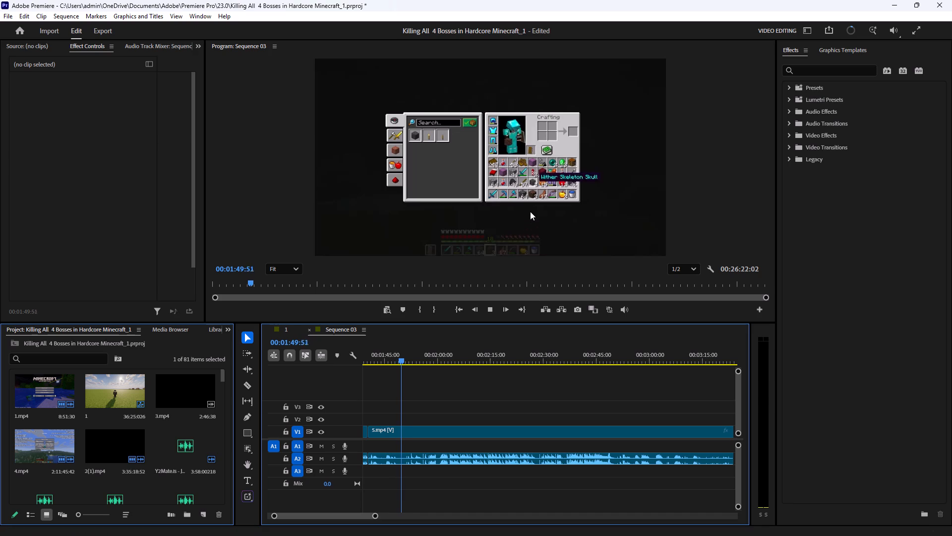
{"action": "left_click", "coordinate": [464, 390]}
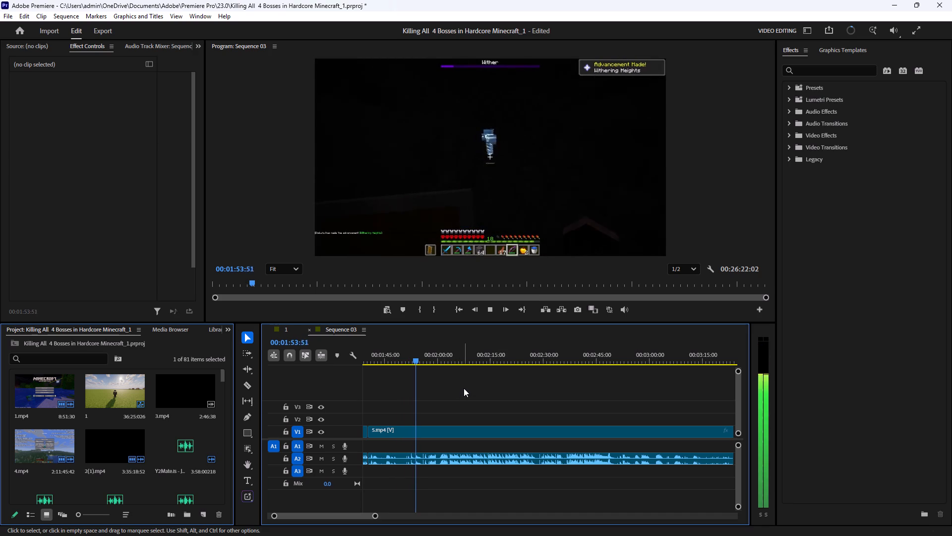
Maximize the Program Monitor during playback and set its playback resolution to Full.
{"action": "left_click", "coordinate": [517, 201]}
{"action": "key", "text": "grave"}
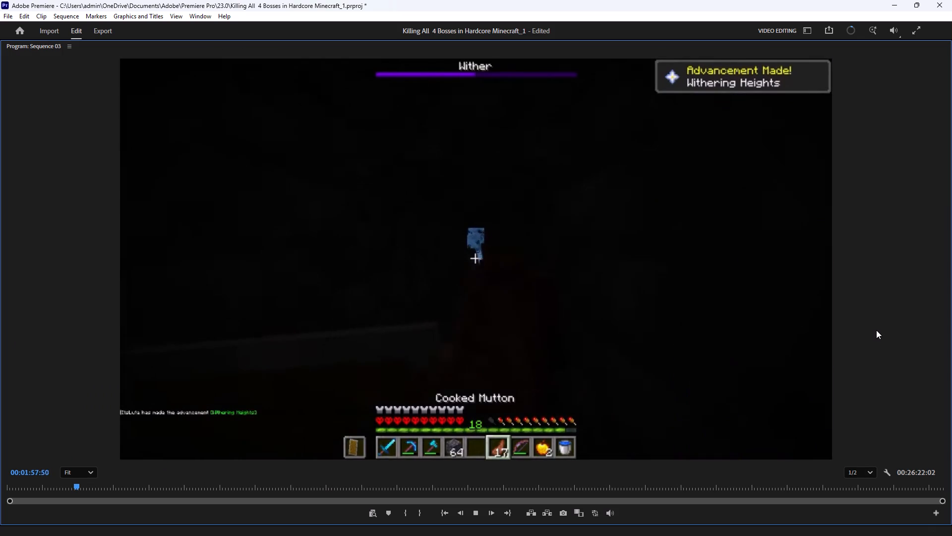
{"action": "left_click", "coordinate": [857, 468]}
{"action": "left_click", "coordinate": [859, 404]}
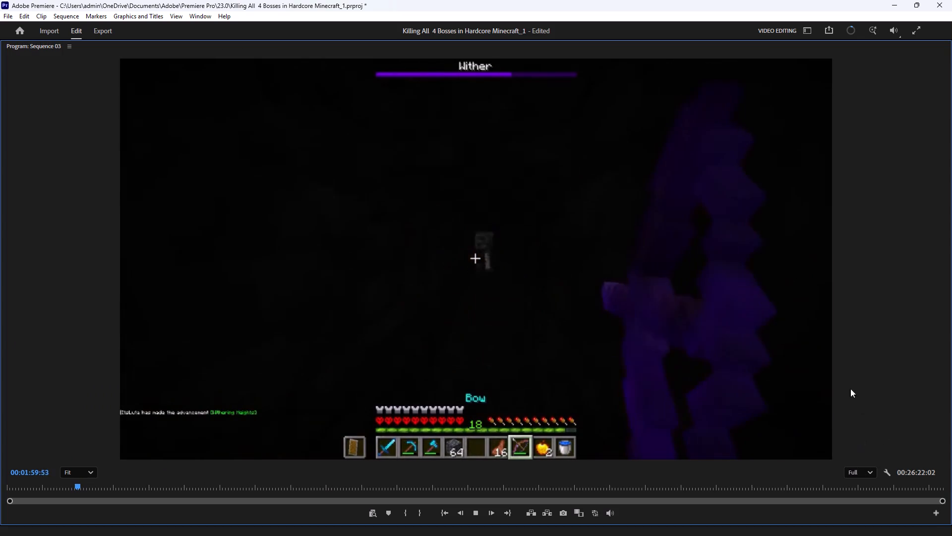
Pause playback and save the project.
{"action": "left_click", "coordinate": [777, 321]}
{"action": "key", "text": "ctrl+s"}
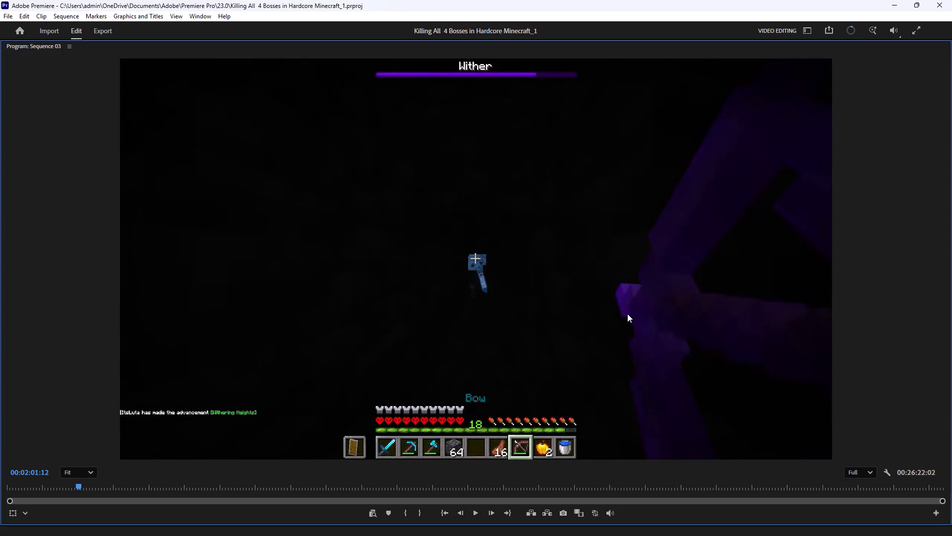
Watch the Wither fight and its aftermath, restore the normal panel layout, and split the 5.mp4 clip at 00:03:15:48.
{"action": "key", "text": "space"}
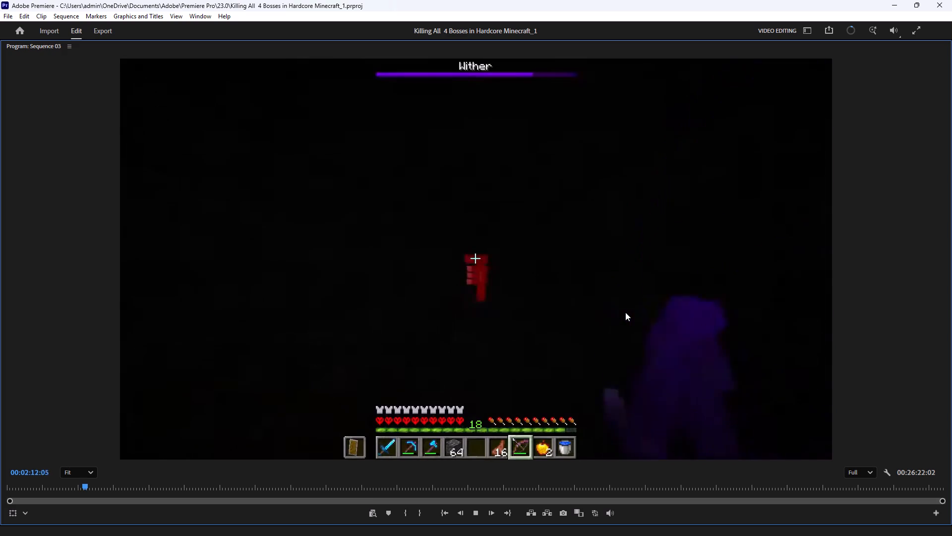
{"action": "left_click", "coordinate": [625, 312]}
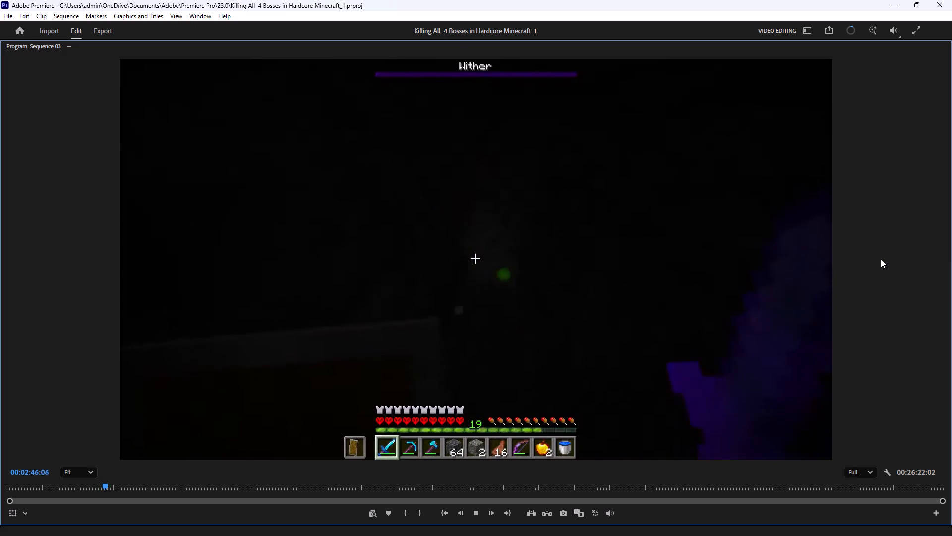
{"action": "key", "text": "grave"}
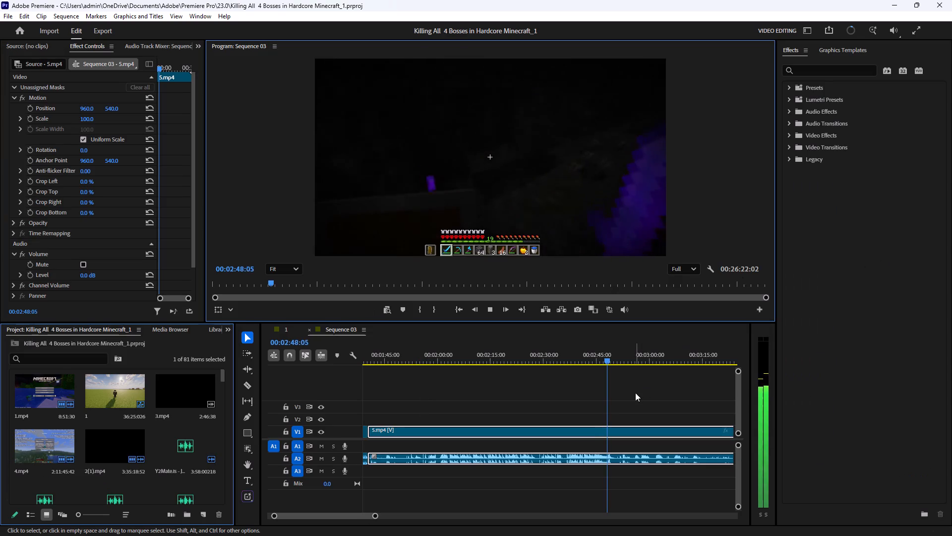
{"action": "left_click", "coordinate": [635, 391]}
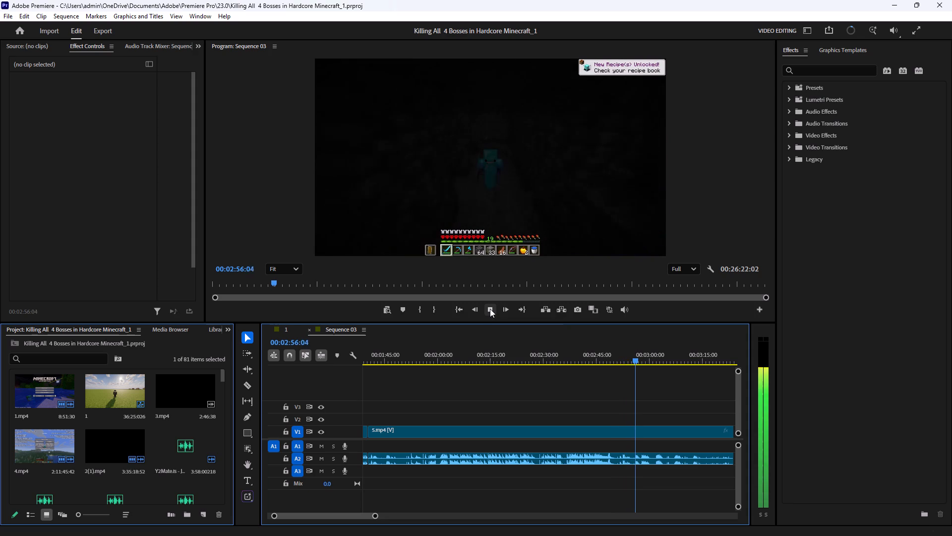
{"action": "double_click", "coordinate": [490, 309]}
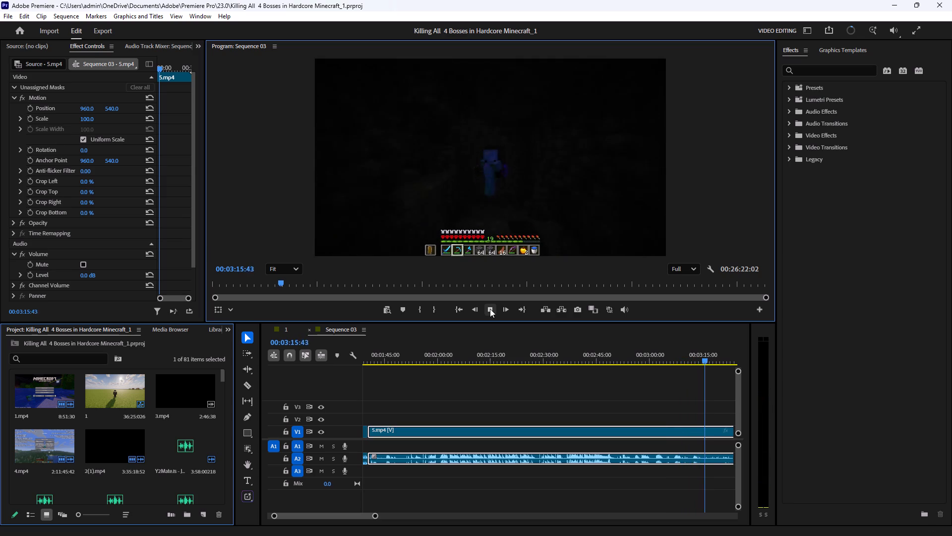
{"action": "left_click", "coordinate": [490, 309]}
{"action": "left_click", "coordinate": [490, 309]}
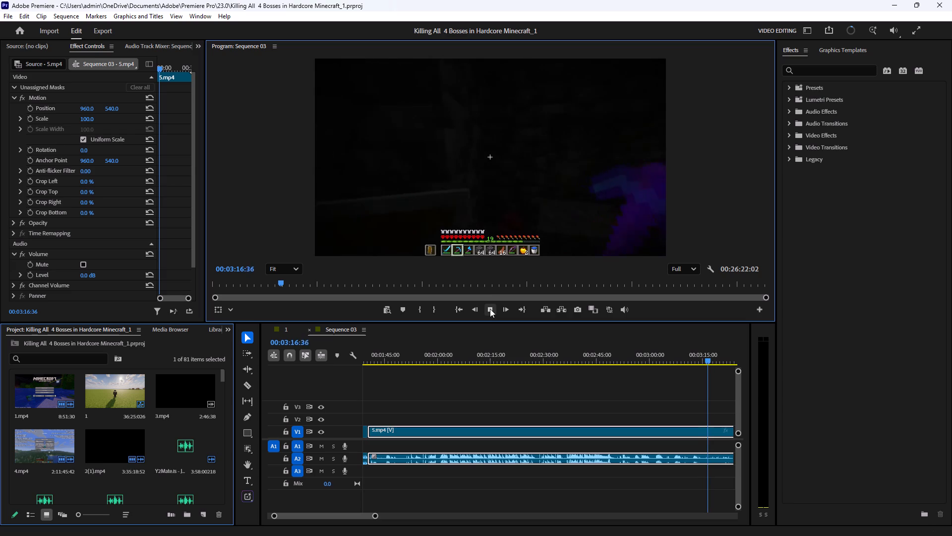
{"action": "left_click", "coordinate": [490, 309]}
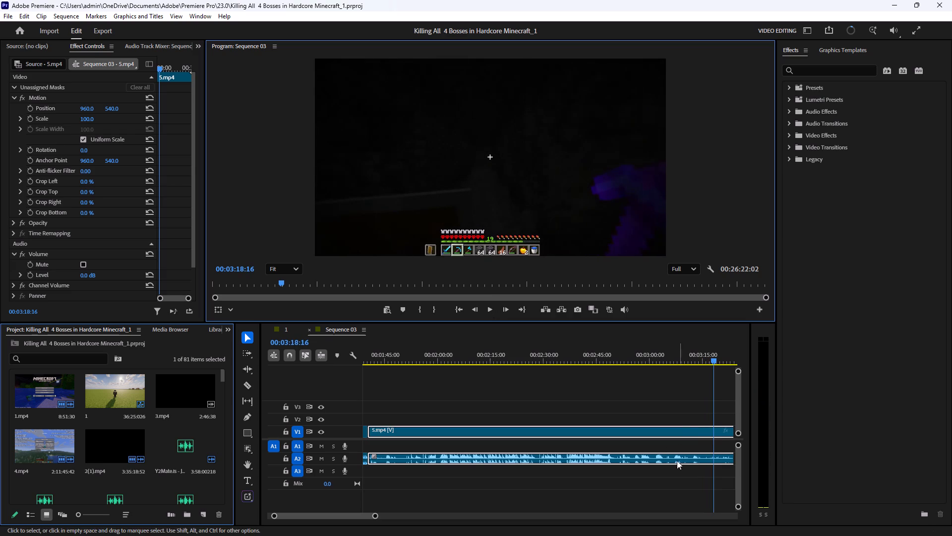
{"action": "left_click_drag", "start_coordinate": [711, 362], "coordinate": [703, 369]}
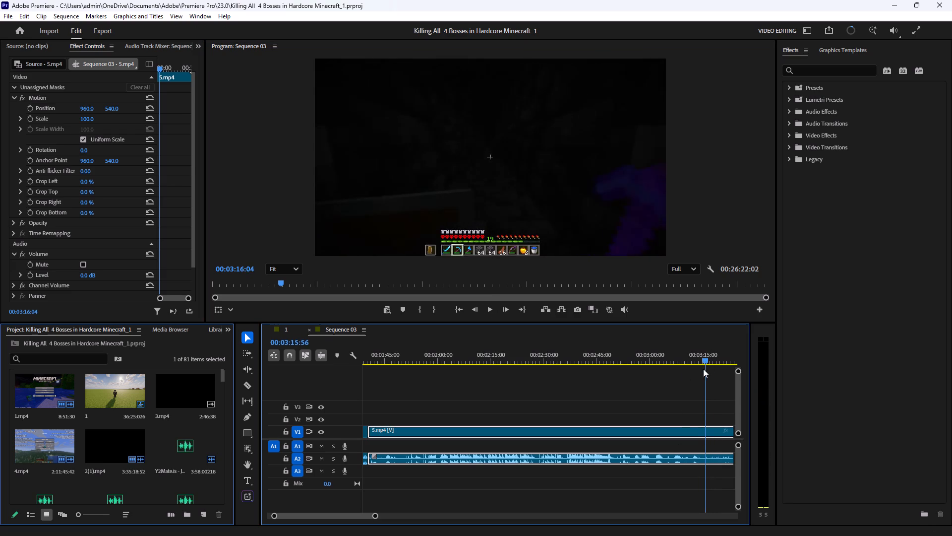
{"action": "left_click_drag", "start_coordinate": [703, 369], "coordinate": [703, 370]}
{"action": "key", "text": "c"}
{"action": "left_click", "coordinate": [705, 432]}
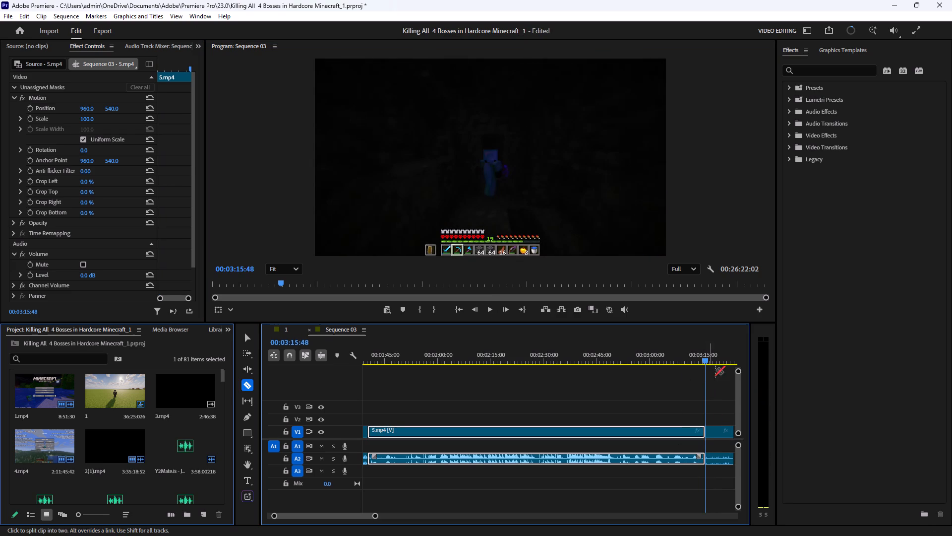
Scan the 5.mp4 footage after 00:03:15:48 through the cave, inventory and treetop scenes for where worthwhile action resumes.
{"action": "left_click_drag", "start_coordinate": [706, 359], "coordinate": [466, 363]}
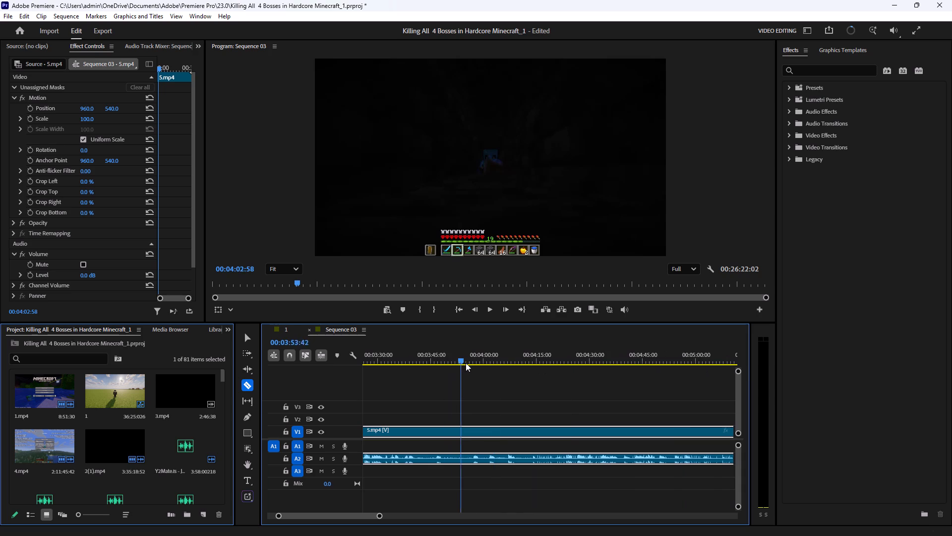
{"action": "left_click_drag", "start_coordinate": [466, 363], "coordinate": [659, 355]}
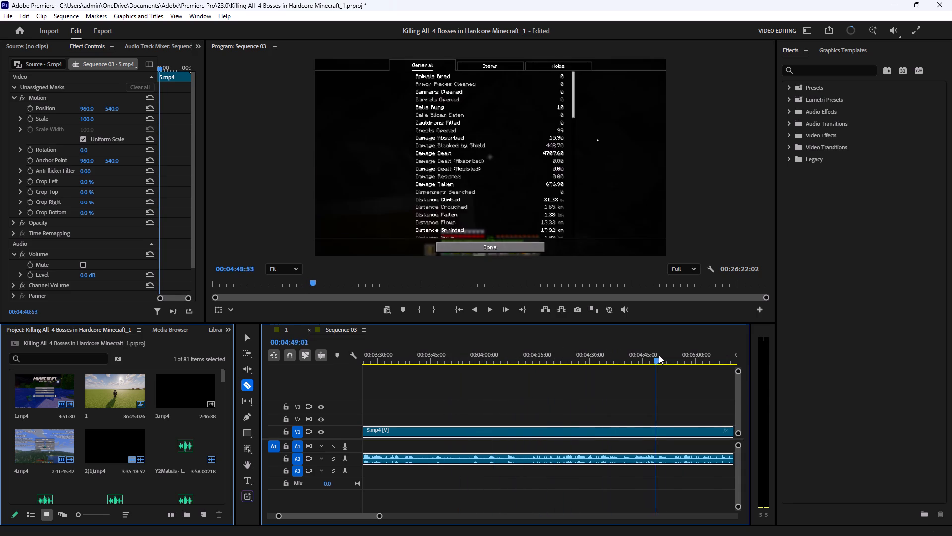
{"action": "left_click_drag", "start_coordinate": [659, 355], "coordinate": [740, 351]}
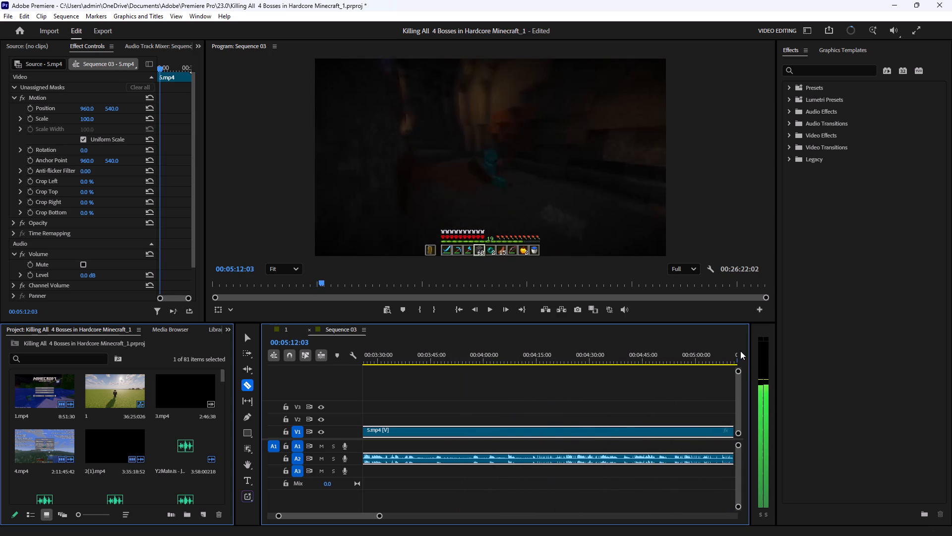
{"action": "left_click_drag", "start_coordinate": [740, 351], "coordinate": [741, 352]}
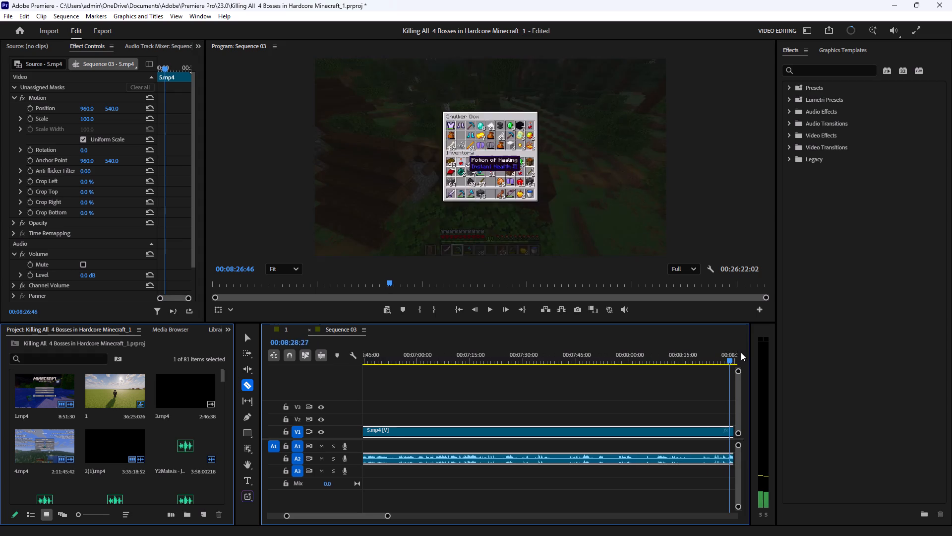
{"action": "left_click_drag", "start_coordinate": [741, 352], "coordinate": [621, 367]}
{"action": "left_click", "coordinate": [487, 308]}
{"action": "left_click", "coordinate": [569, 391]}
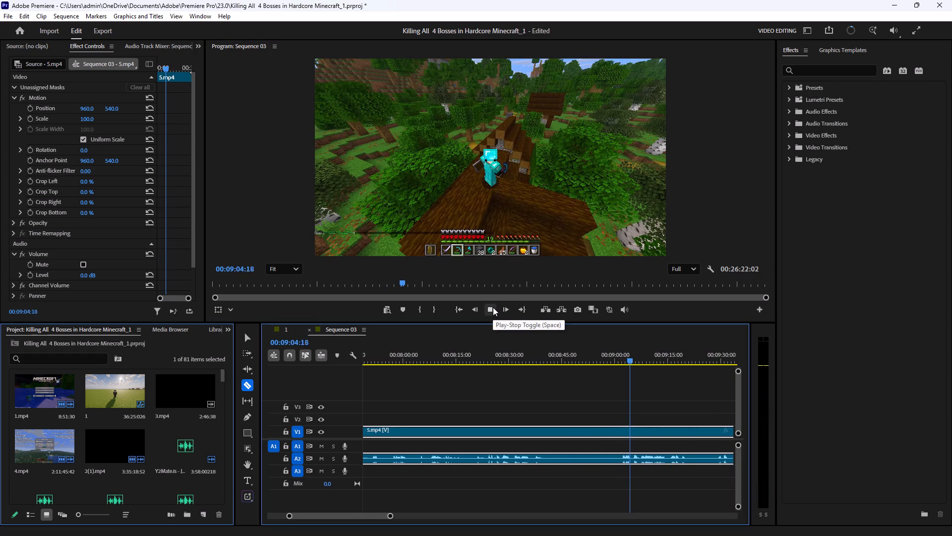
{"action": "left_click_drag", "start_coordinate": [637, 361], "coordinate": [662, 362]}
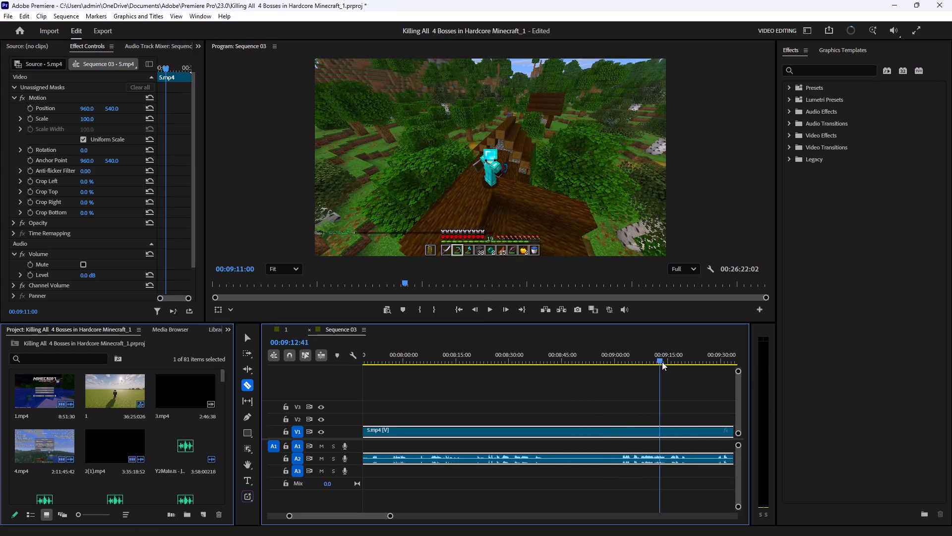
{"action": "left_click_drag", "start_coordinate": [662, 362], "coordinate": [740, 370]}
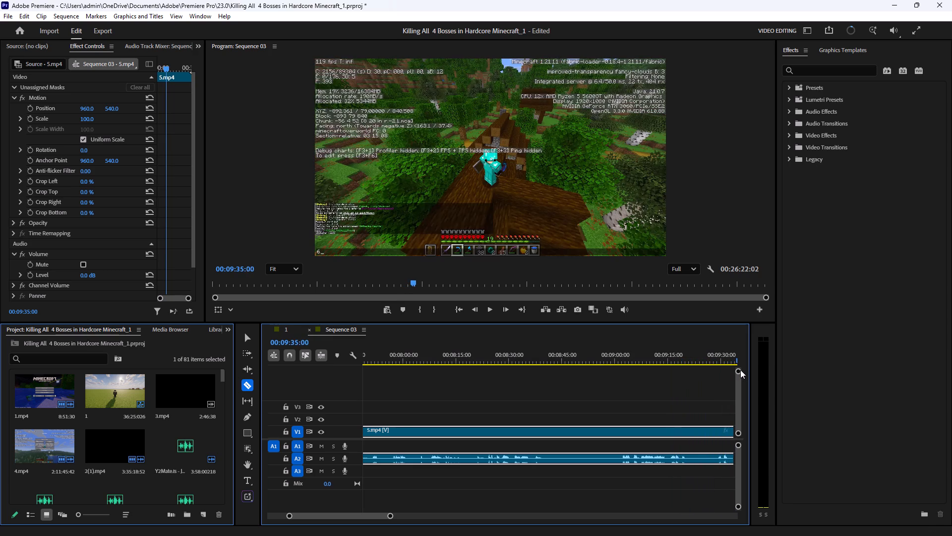
{"action": "left_click_drag", "start_coordinate": [740, 370], "coordinate": [523, 380]}
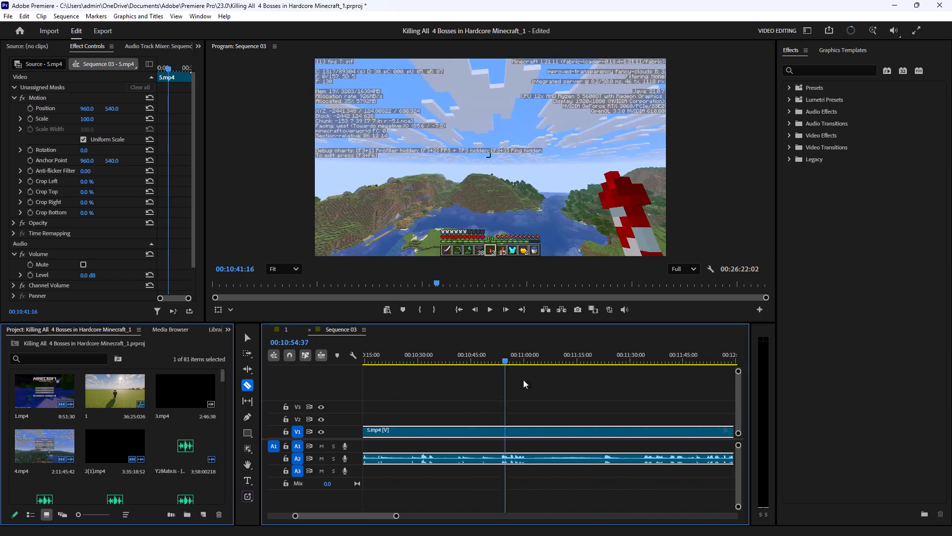
{"action": "left_click_drag", "start_coordinate": [523, 380], "coordinate": [669, 371]}
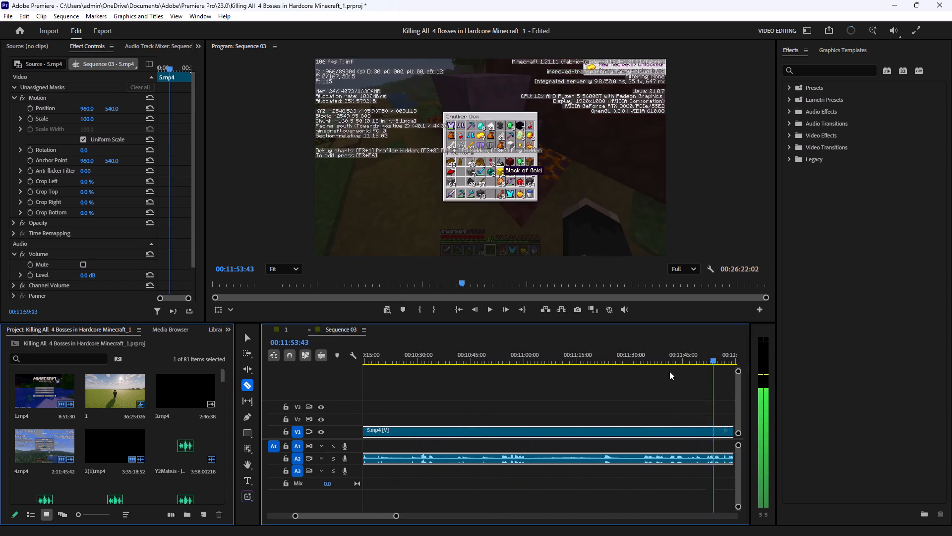
{"action": "left_click_drag", "start_coordinate": [669, 371], "coordinate": [457, 378]}
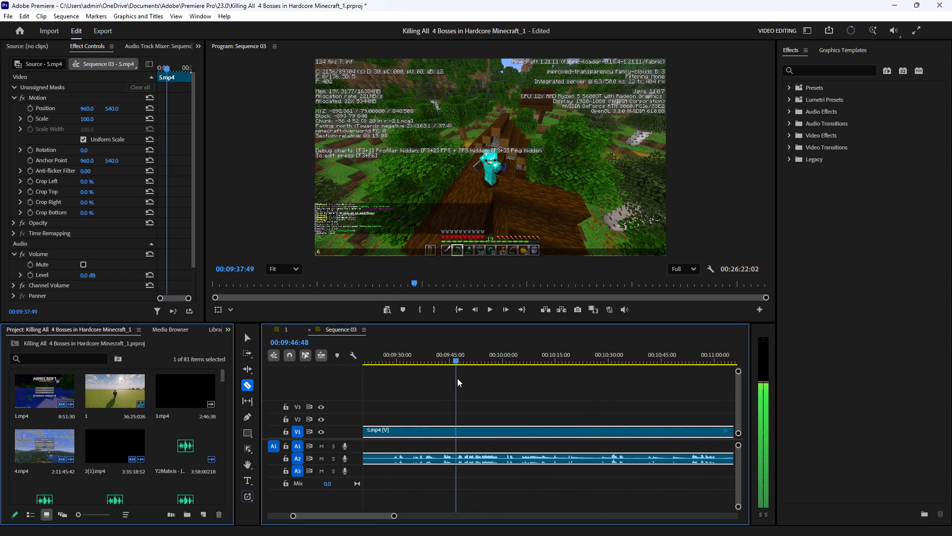
{"action": "left_click_drag", "start_coordinate": [457, 378], "coordinate": [446, 392]}
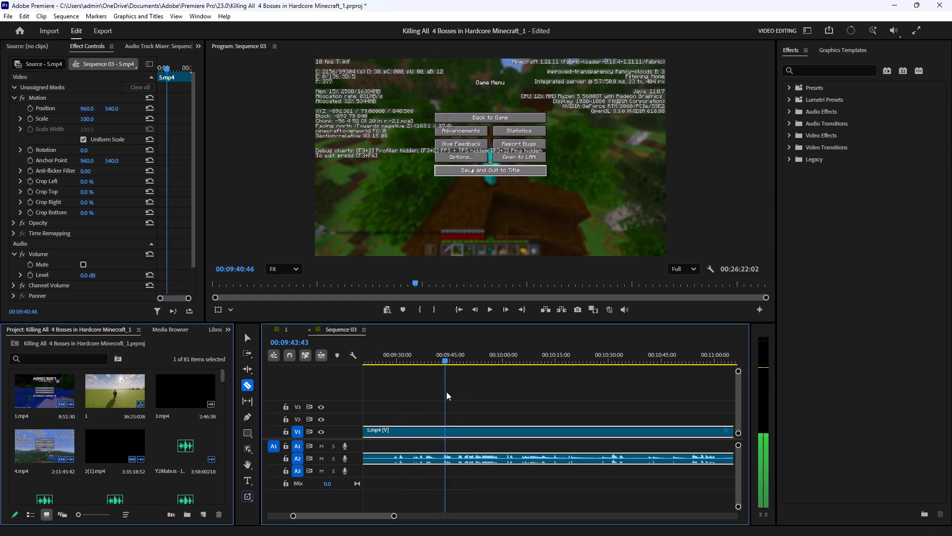
{"action": "left_click_drag", "start_coordinate": [446, 392], "coordinate": [443, 393]}
Play the treetop scene from about 00:09:43 and split the 5.mp4 clip at 00:09:59:51, just before the elytra flight.
{"action": "left_click", "coordinate": [490, 314]}
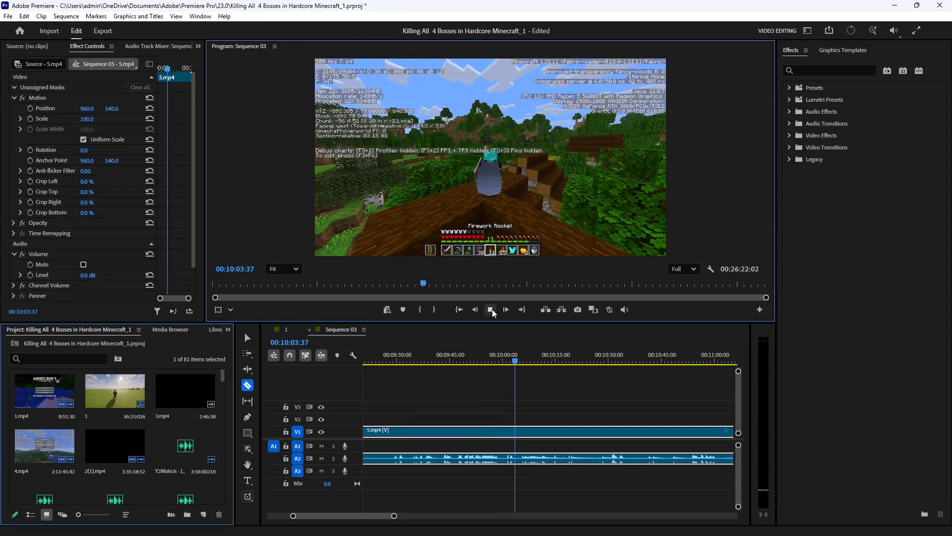
{"action": "left_click", "coordinate": [492, 309]}
{"action": "left_click_drag", "start_coordinate": [505, 360], "coordinate": [504, 366]}
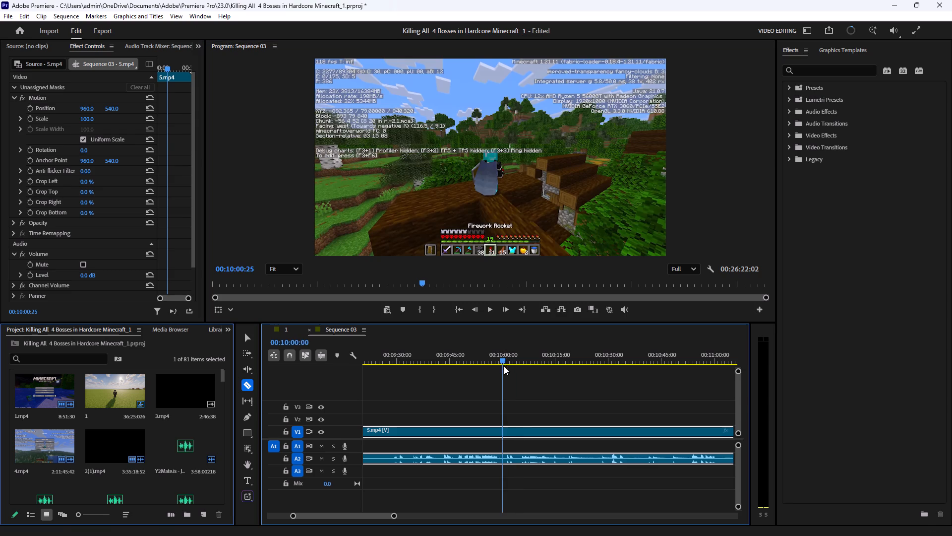
{"action": "left_click_drag", "start_coordinate": [504, 366], "coordinate": [503, 368]}
{"action": "left_click", "coordinate": [499, 431]}
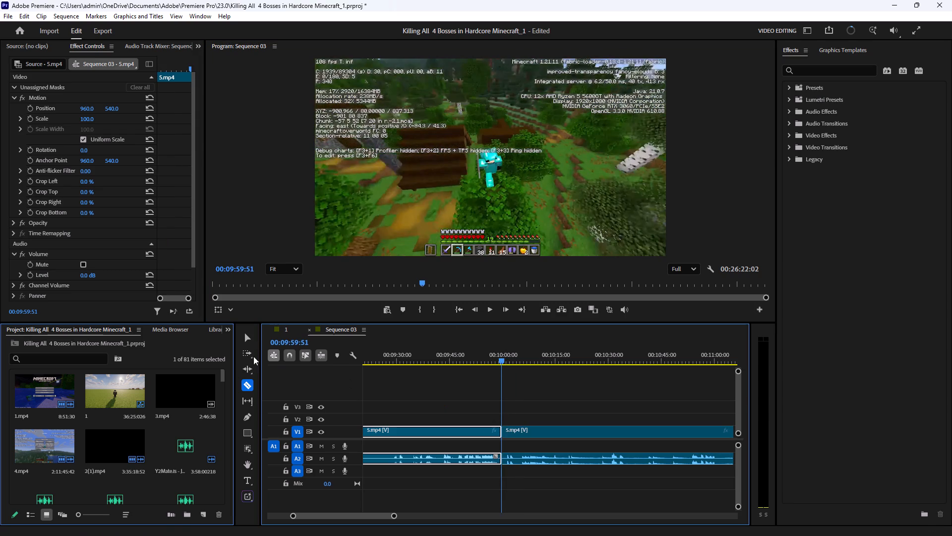
Delete the 5.mp4 segment between 00:03:15:48 and 00:09:59:51 and close the resulting gap.
{"action": "left_click", "coordinate": [242, 338]}
{"action": "left_click_drag", "start_coordinate": [423, 388], "coordinate": [413, 486]}
{"action": "key", "text": "BackSpace"}
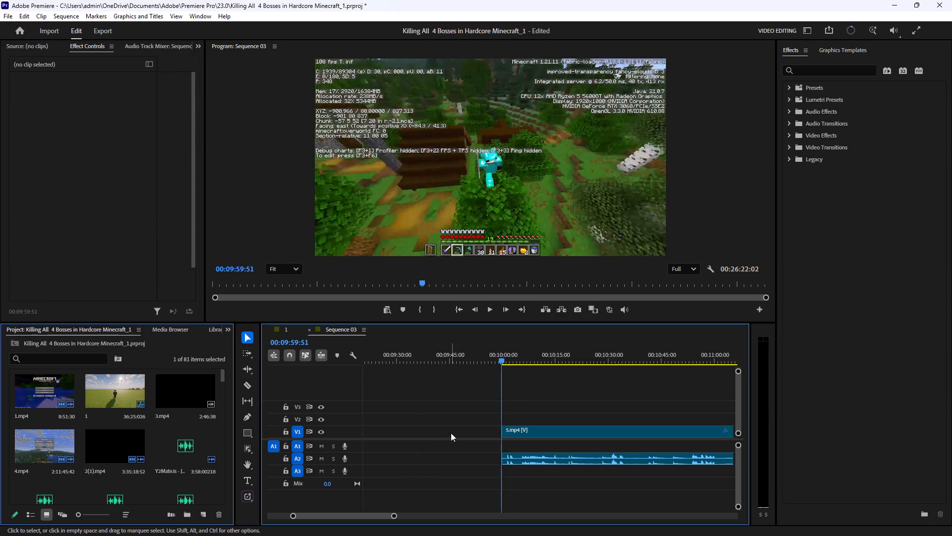
{"action": "left_click", "coordinate": [451, 433]}
{"action": "key", "text": "BackSpace"}
Return to the new join at 00:03:15:48 and play the start of the elytra flight after it.
{"action": "left_click_drag", "start_coordinate": [361, 515], "coordinate": [359, 516]}
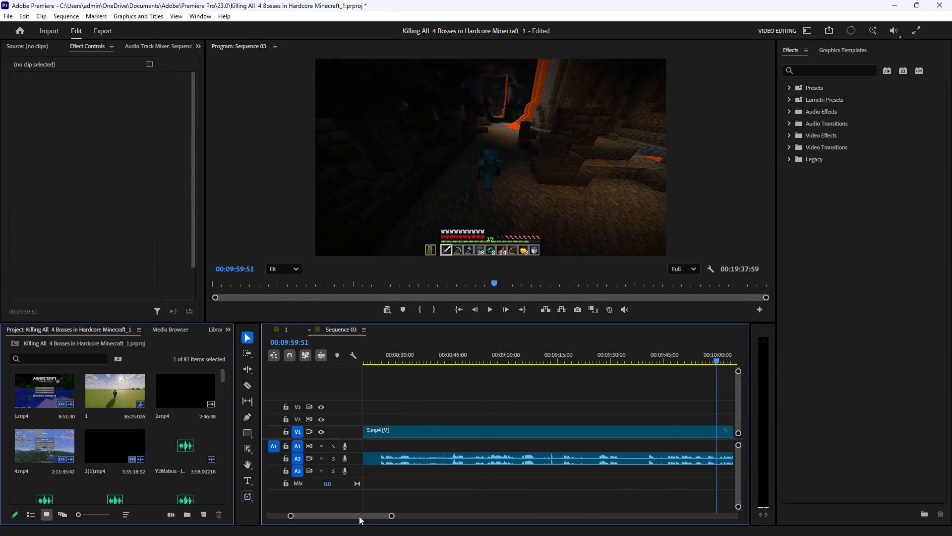
{"action": "left_click_drag", "start_coordinate": [359, 516], "coordinate": [353, 523]}
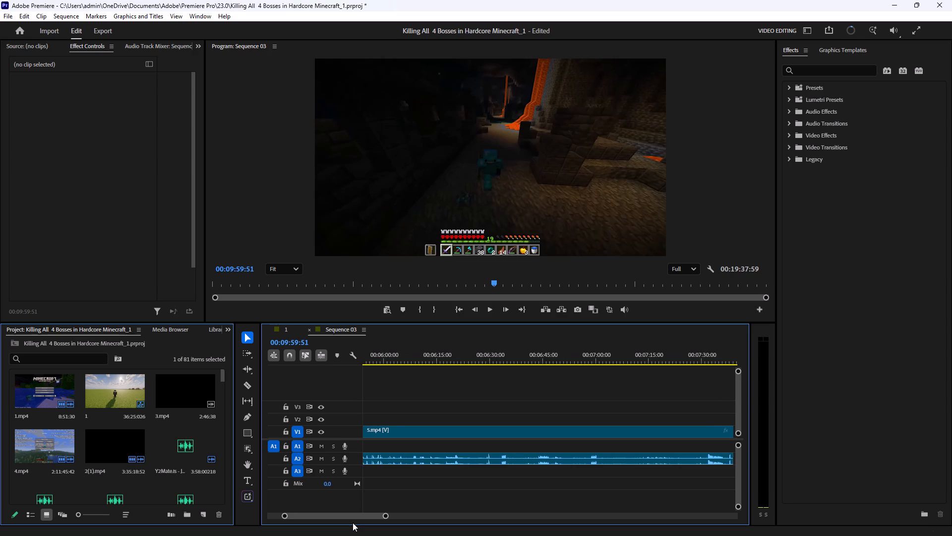
{"action": "left_click_drag", "start_coordinate": [353, 523], "coordinate": [343, 526]}
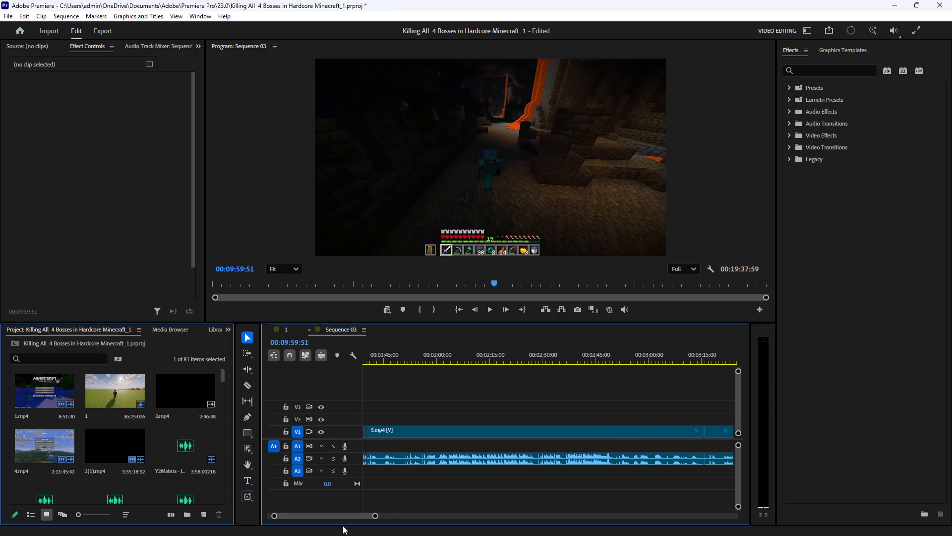
{"action": "left_click_drag", "start_coordinate": [343, 526], "coordinate": [345, 526]}
{"action": "left_click_drag", "start_coordinate": [480, 355], "coordinate": [480, 357]}
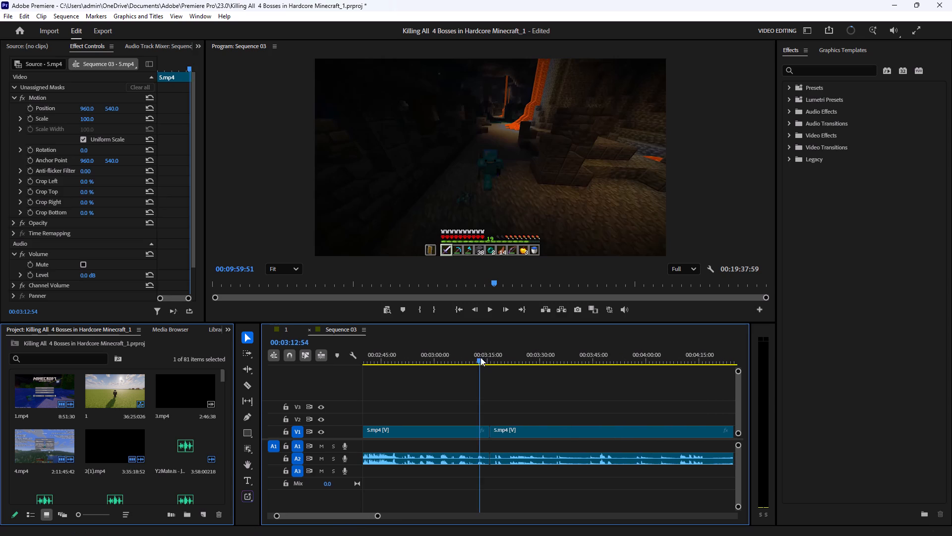
{"action": "left_click_drag", "start_coordinate": [480, 357], "coordinate": [498, 382]}
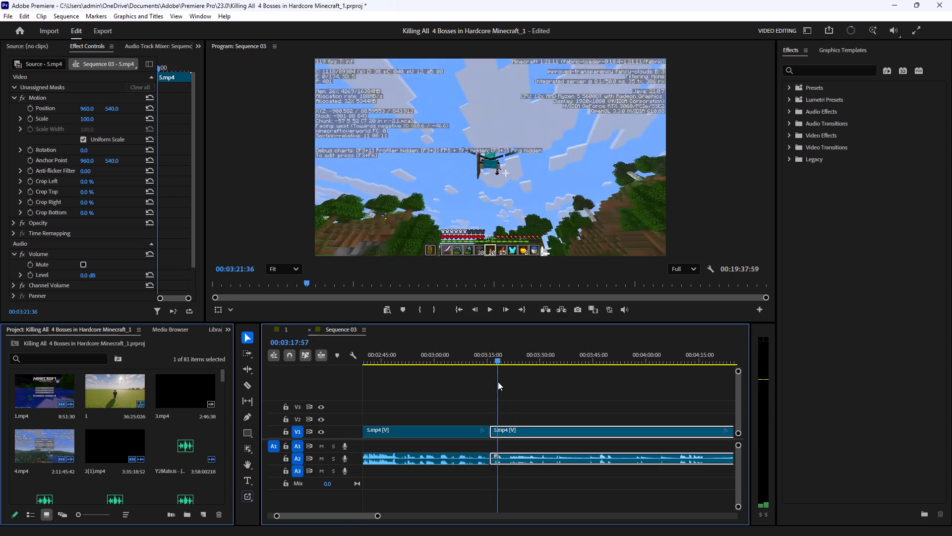
{"action": "left_click_drag", "start_coordinate": [498, 382], "coordinate": [492, 389]}
{"action": "left_click", "coordinate": [492, 313]}
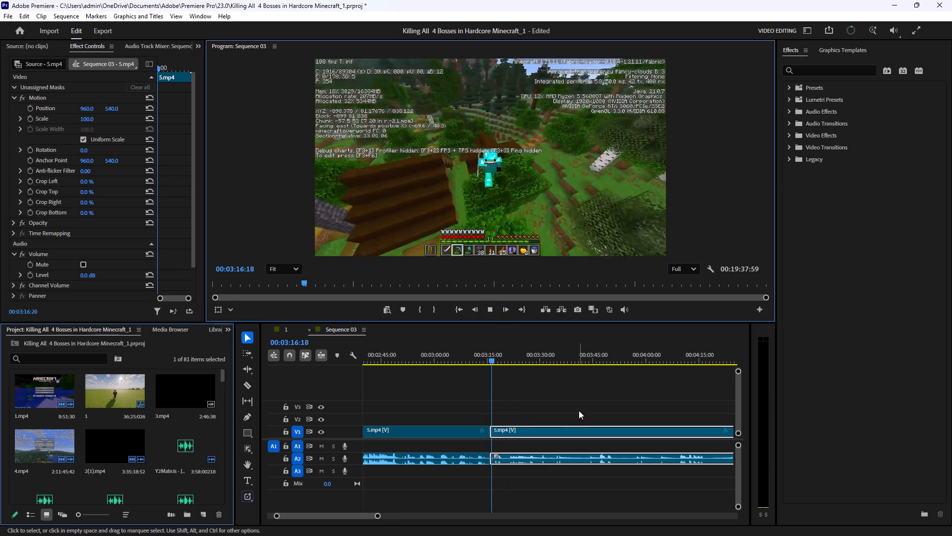
{"action": "left_click", "coordinate": [579, 410]}
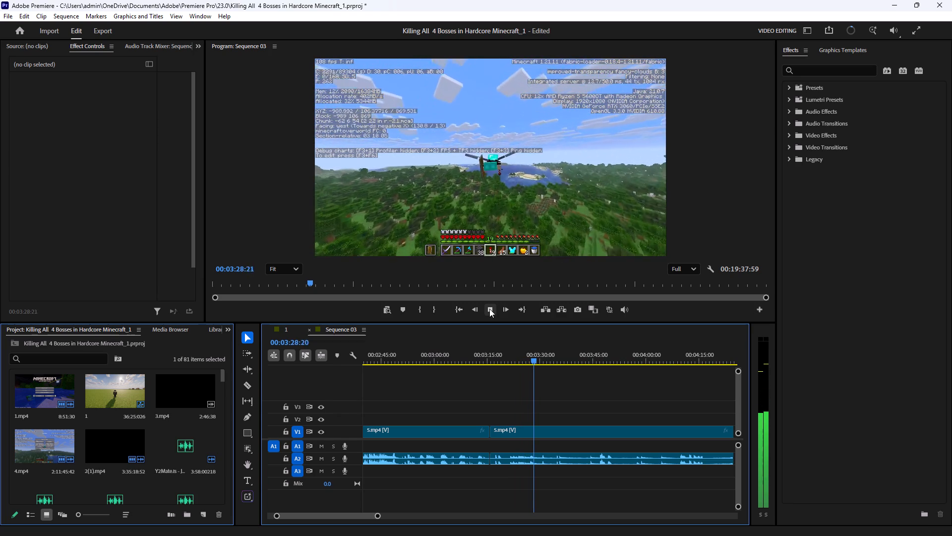
Scan forward through the flight, chest and cave footage and split the 5.mp4 clip at 00:14:55:18 in the lava cave.
{"action": "left_click_drag", "start_coordinate": [543, 361], "coordinate": [543, 361]}
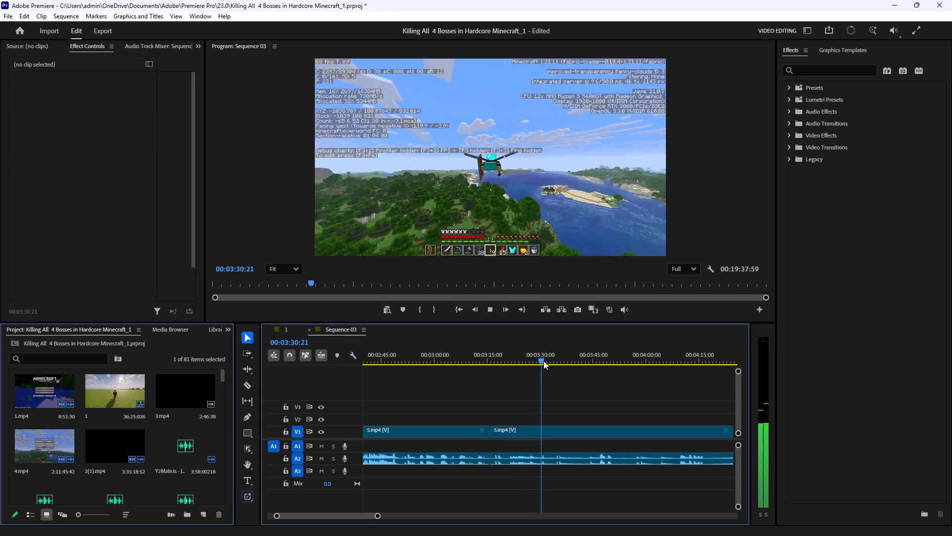
{"action": "left_click_drag", "start_coordinate": [543, 361], "coordinate": [720, 365]}
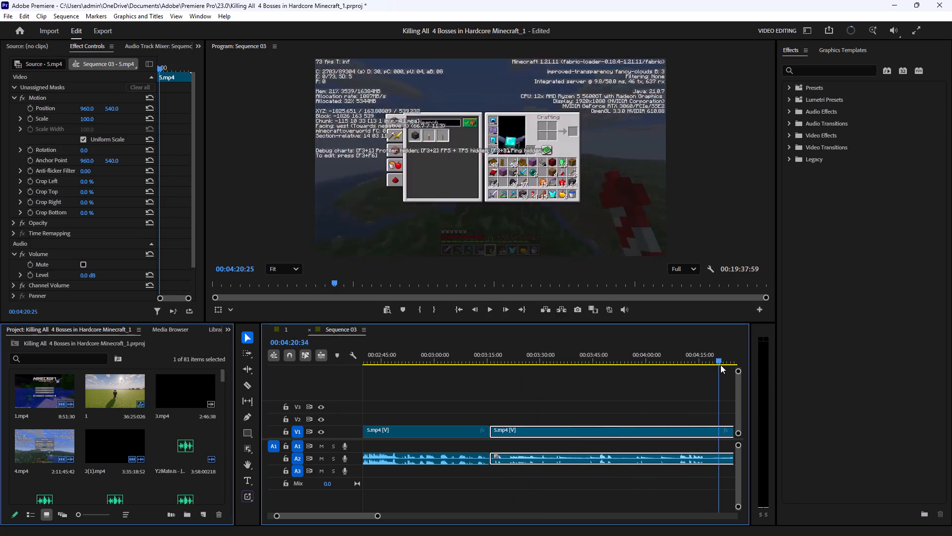
{"action": "left_click_drag", "start_coordinate": [720, 365], "coordinate": [623, 358]}
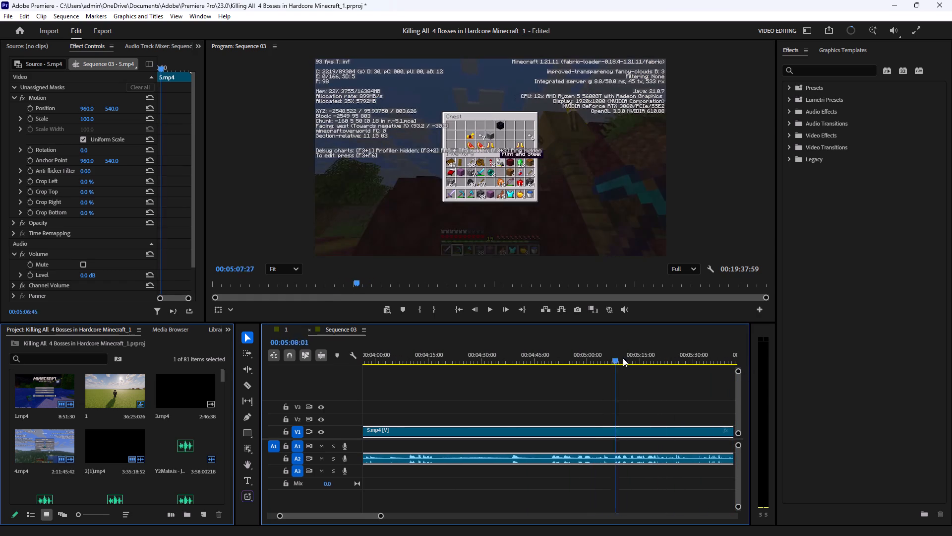
{"action": "left_click_drag", "start_coordinate": [623, 358], "coordinate": [727, 361]}
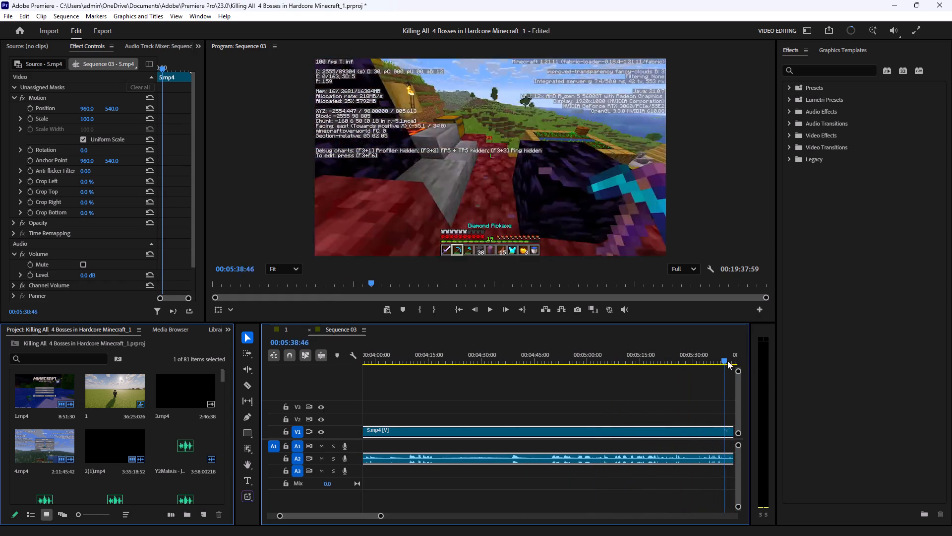
{"action": "left_click_drag", "start_coordinate": [727, 361], "coordinate": [742, 363]}
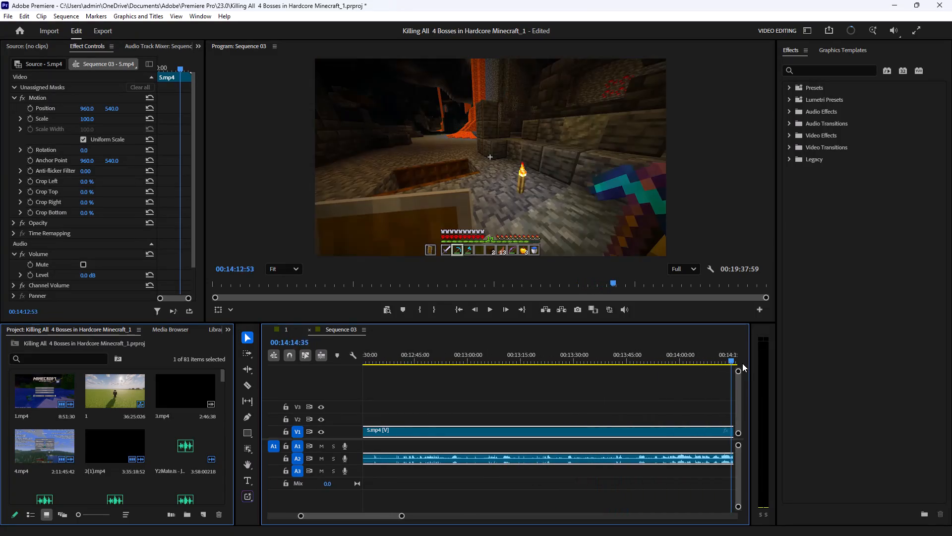
{"action": "left_click_drag", "start_coordinate": [742, 363], "coordinate": [629, 373]}
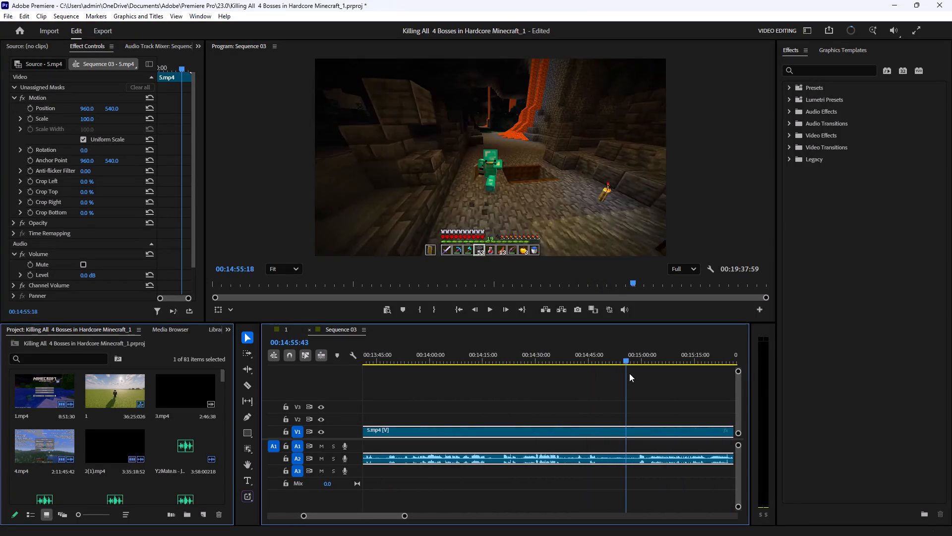
{"action": "left_click_drag", "start_coordinate": [629, 373], "coordinate": [698, 373]}
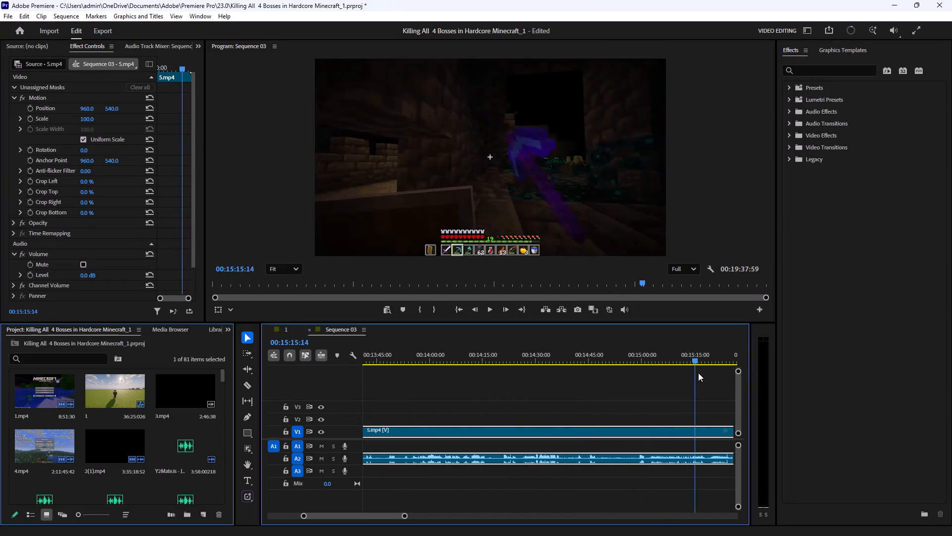
{"action": "left_click_drag", "start_coordinate": [698, 373], "coordinate": [641, 377]}
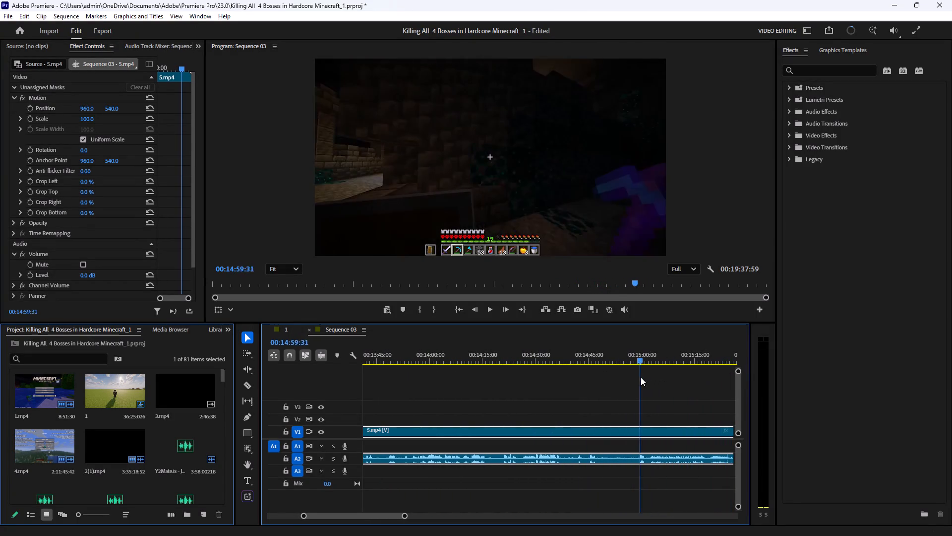
{"action": "left_click_drag", "start_coordinate": [641, 377], "coordinate": [626, 388]}
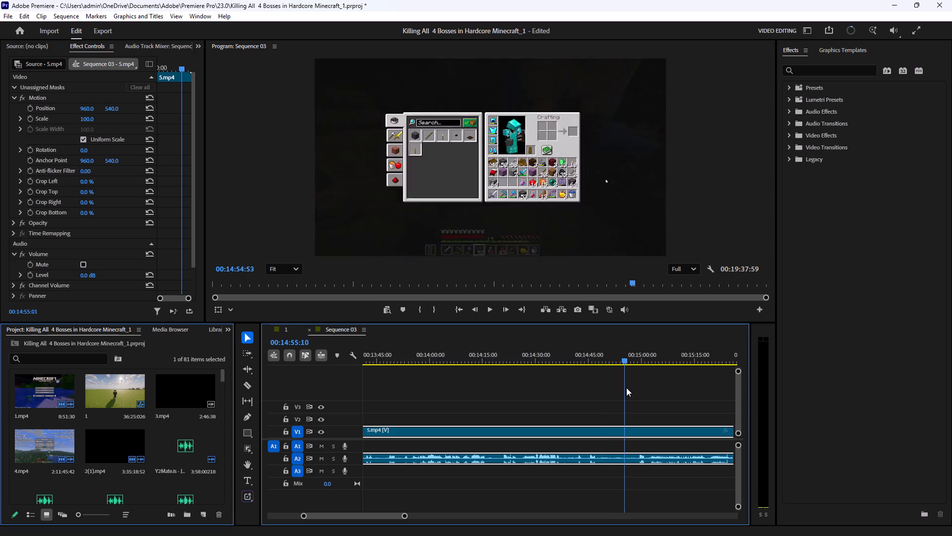
{"action": "left_click_drag", "start_coordinate": [626, 388], "coordinate": [627, 388]}
{"action": "key", "text": "v"}
{"action": "key", "text": "c"}
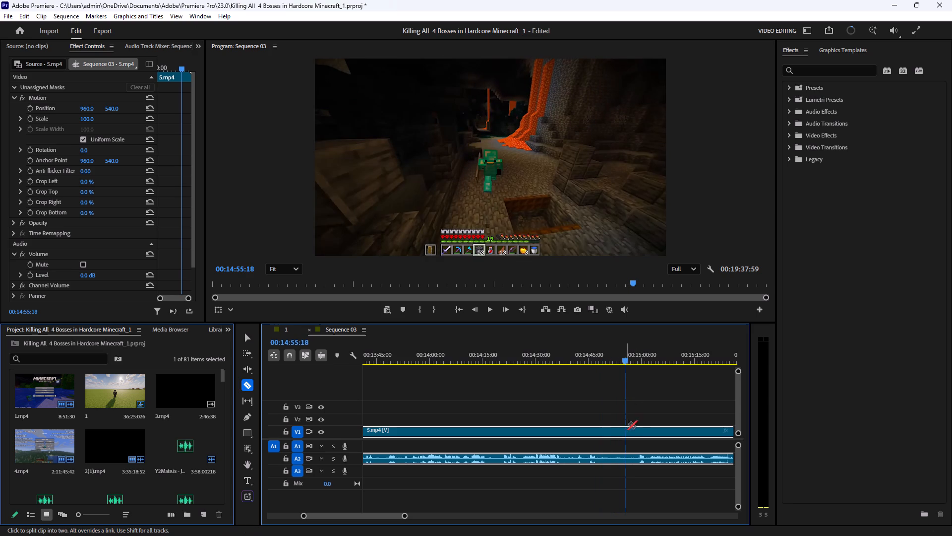
{"action": "left_click", "coordinate": [626, 432]}
Delete the 5.mp4 segment between 00:03:15:48 and 00:14:55:18 and close the resulting gap.
{"action": "key", "text": "v"}
{"action": "left_click_drag", "start_coordinate": [503, 398], "coordinate": [493, 479]}
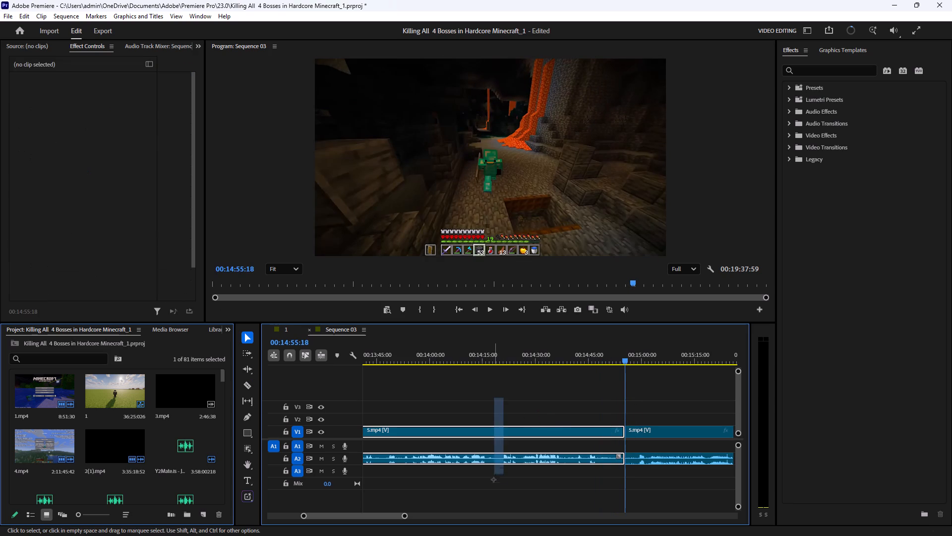
{"action": "left_click_drag", "start_coordinate": [493, 479], "coordinate": [491, 489]}
{"action": "left_click", "coordinate": [537, 429]}
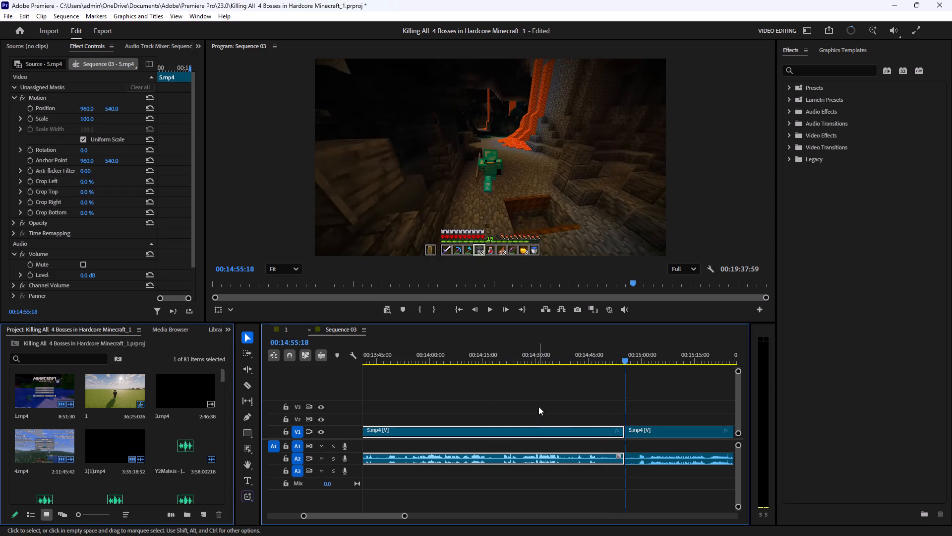
{"action": "key", "text": "BackSpace"}
{"action": "left_click", "coordinate": [520, 425]}
{"action": "left_click", "coordinate": [526, 426]}
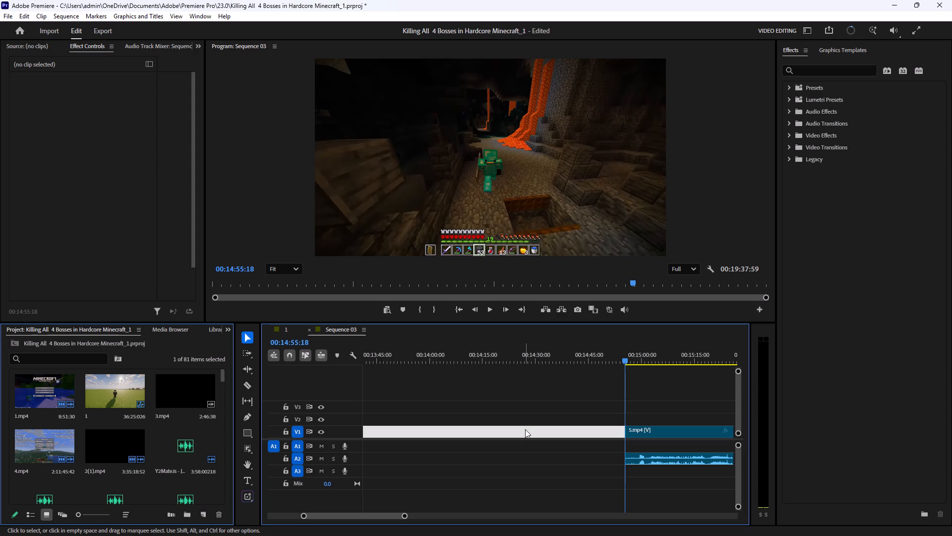
{"action": "key", "text": "BackSpace"}
Locate the new join at 00:03:15:48 and play across it from 00:03:10:55 into the lava cave footage.
{"action": "left_click_drag", "start_coordinate": [366, 517], "coordinate": [234, 508]}
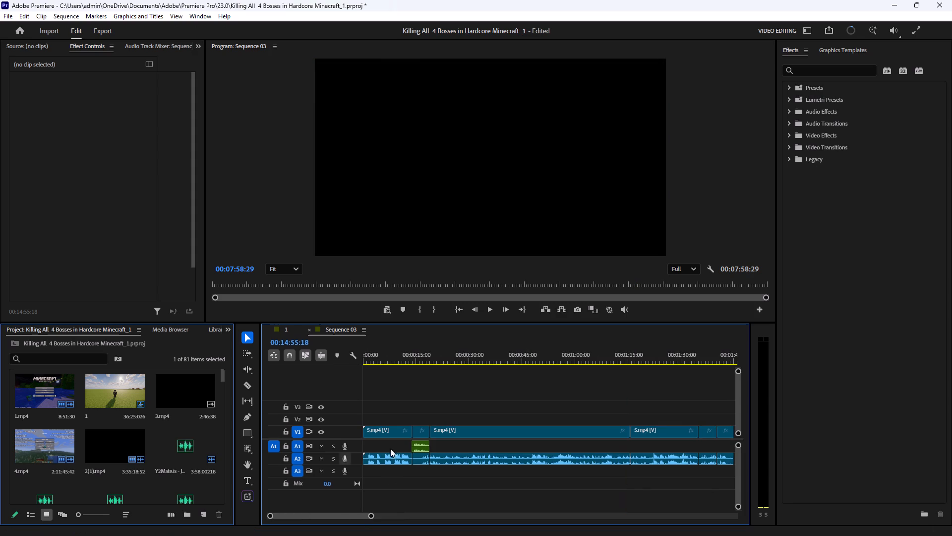
{"action": "left_click_drag", "start_coordinate": [371, 517], "coordinate": [396, 521]}
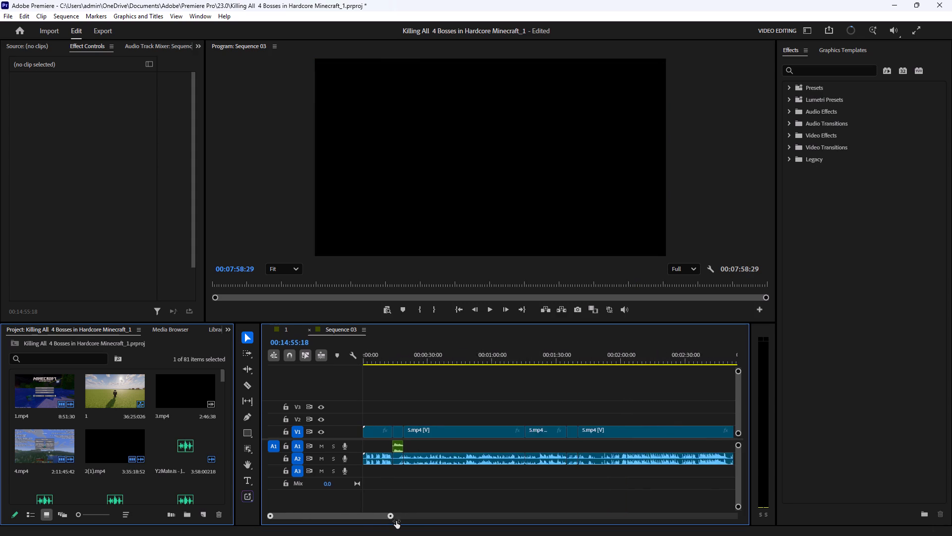
{"action": "left_click_drag", "start_coordinate": [396, 521], "coordinate": [429, 514]}
{"action": "left_click_drag", "start_coordinate": [456, 355], "coordinate": [459, 359]}
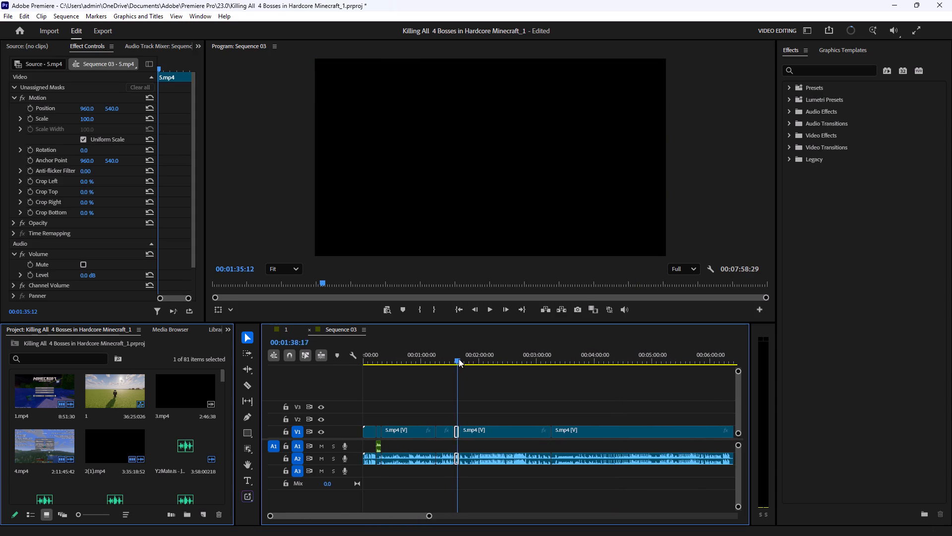
{"action": "left_click_drag", "start_coordinate": [459, 359], "coordinate": [571, 368]}
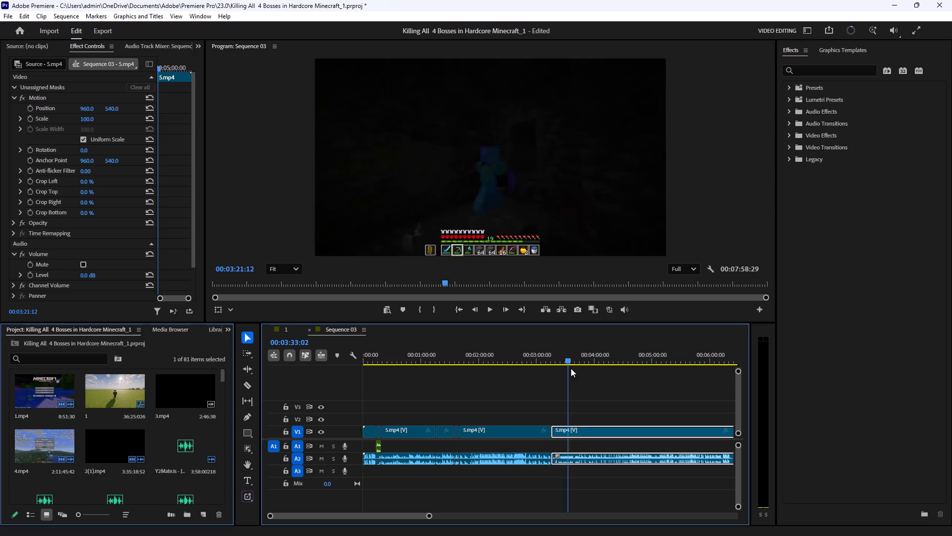
{"action": "left_click_drag", "start_coordinate": [571, 368], "coordinate": [525, 396]}
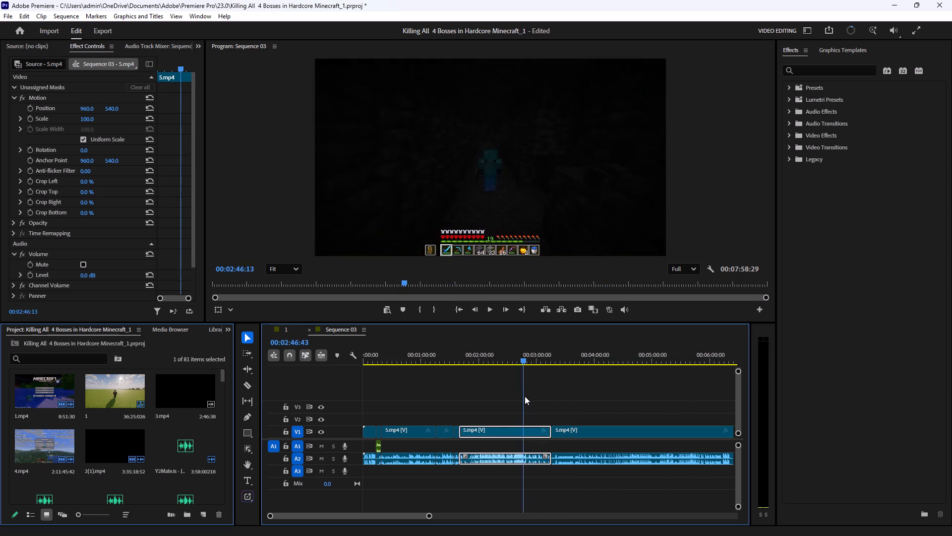
{"action": "left_click_drag", "start_coordinate": [525, 396], "coordinate": [548, 398]}
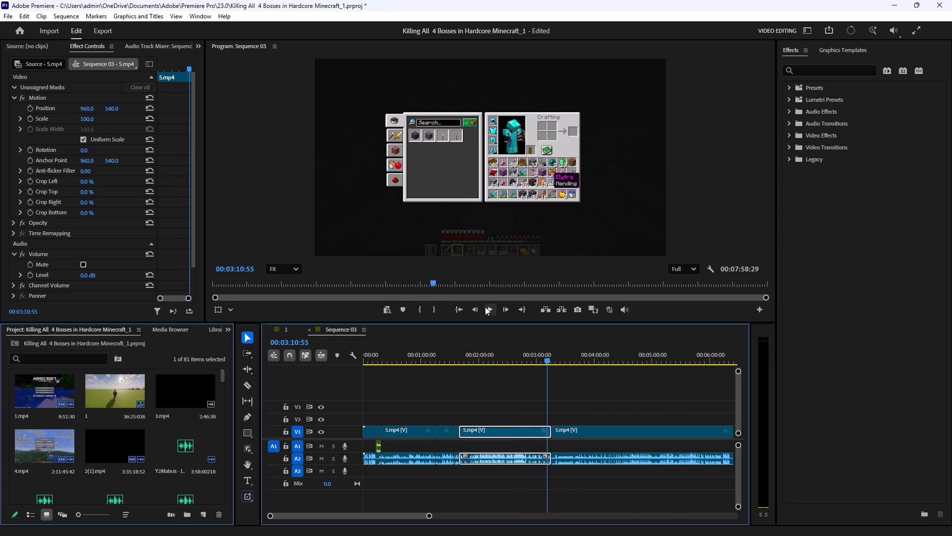
{"action": "left_click", "coordinate": [485, 307]}
{"action": "left_click", "coordinate": [628, 397]}
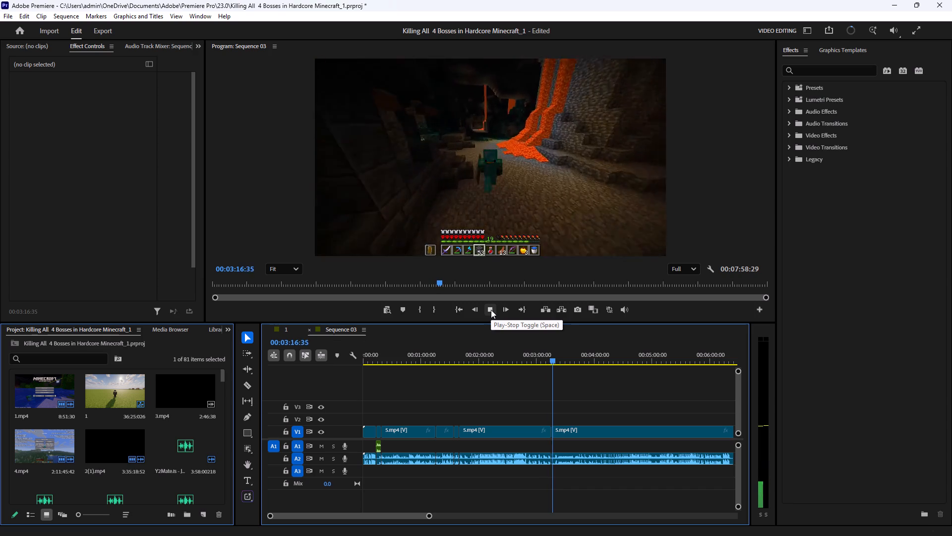
{"action": "left_click", "coordinate": [491, 310]}
Replay from about 00:02:48 through the shulker box and inventory scenes, past the join and into the dark cave footage around 00:03:54.
{"action": "left_click", "coordinate": [525, 352]}
{"action": "left_click", "coordinate": [491, 310]}
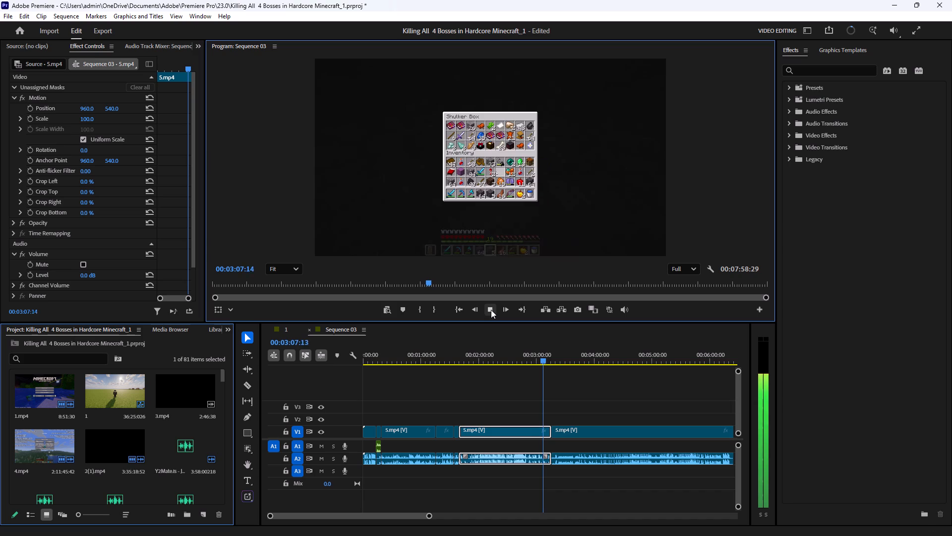
{"action": "left_click", "coordinate": [491, 310]}
{"action": "left_click", "coordinate": [491, 310]}
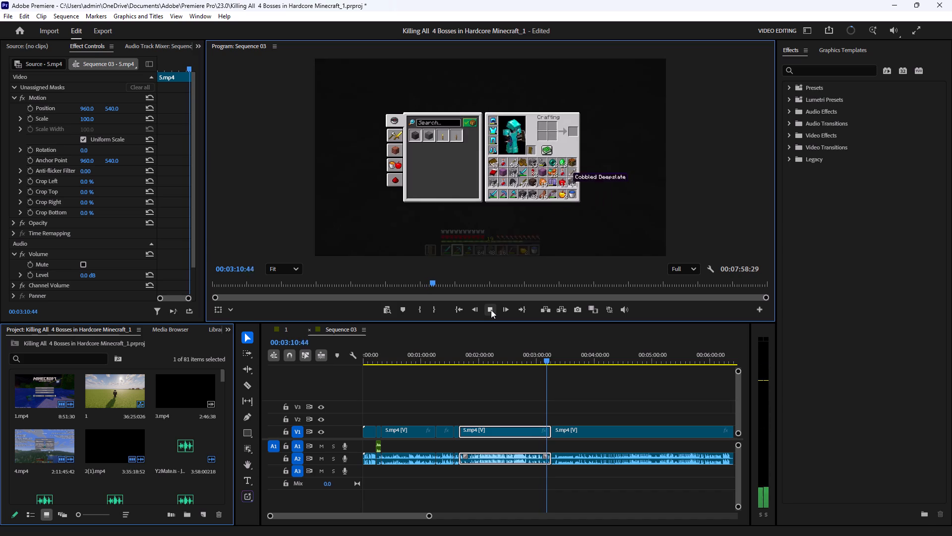
{"action": "left_click", "coordinate": [491, 310]}
{"action": "left_click", "coordinate": [491, 310]}
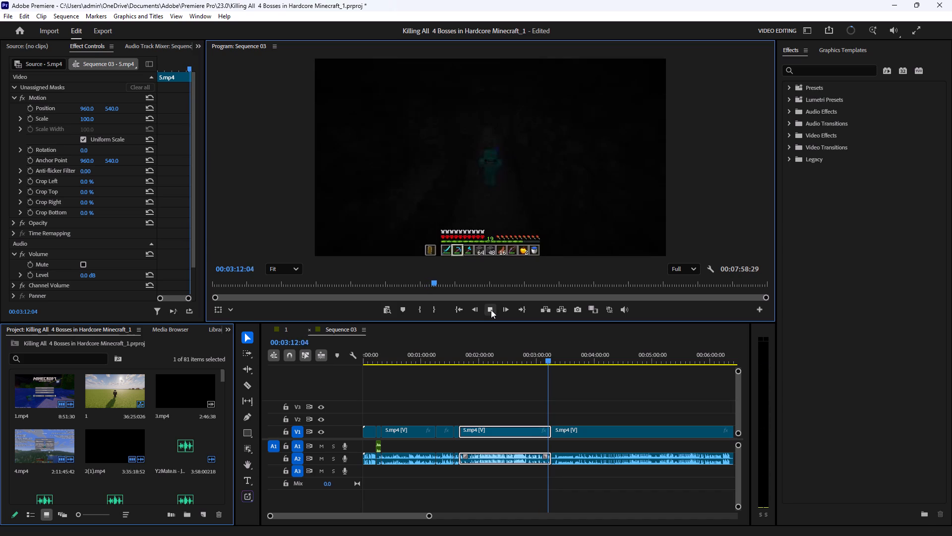
{"action": "left_click", "coordinate": [613, 398]}
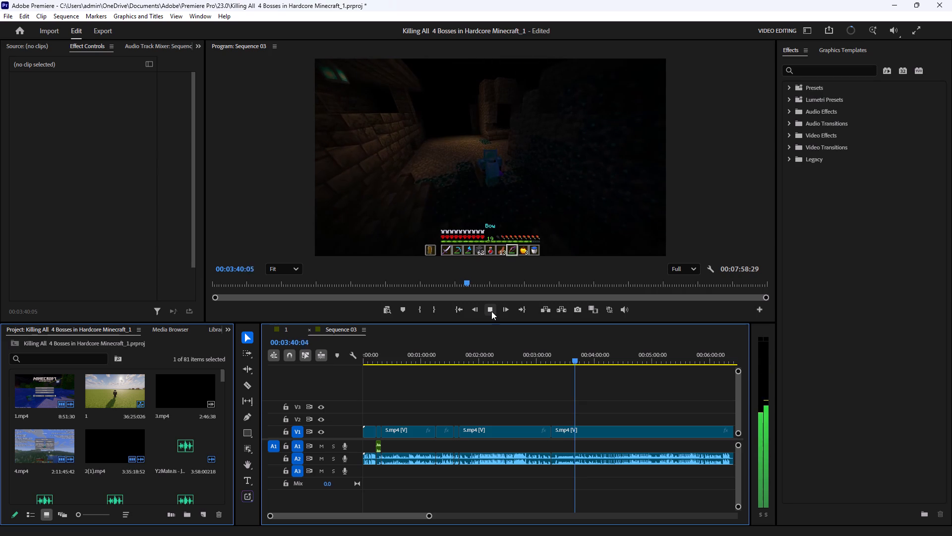
{"action": "left_click", "coordinate": [622, 386]}
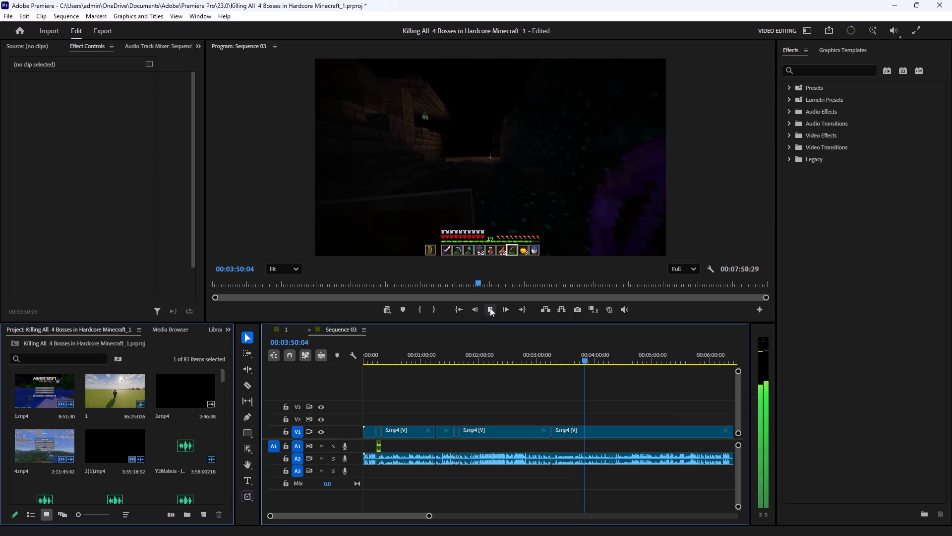
{"action": "left_click", "coordinate": [640, 399]}
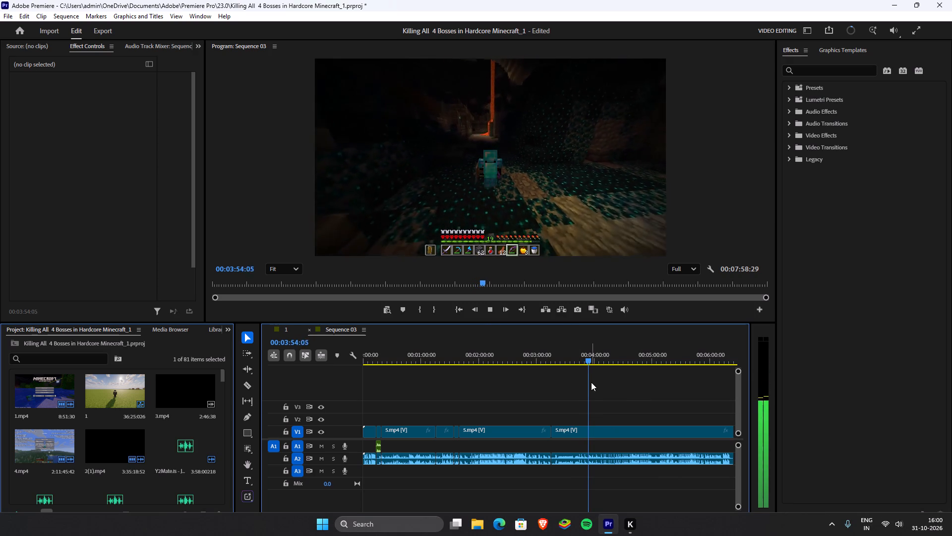
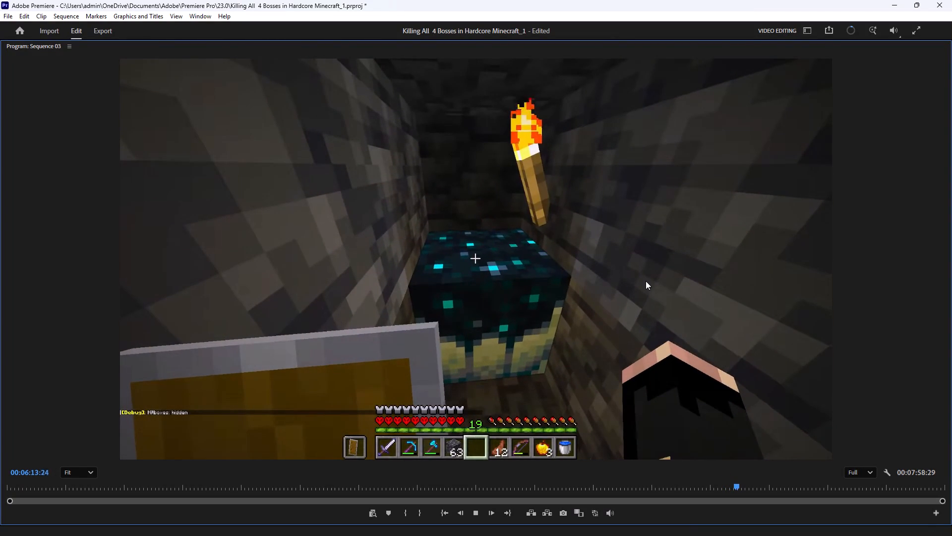
Restore the program monitor to normal size and examine the cave footage between about 00:05:07 and 00:06:30.
{"action": "key", "text": "grave"}
{"action": "left_click", "coordinate": [539, 424]}
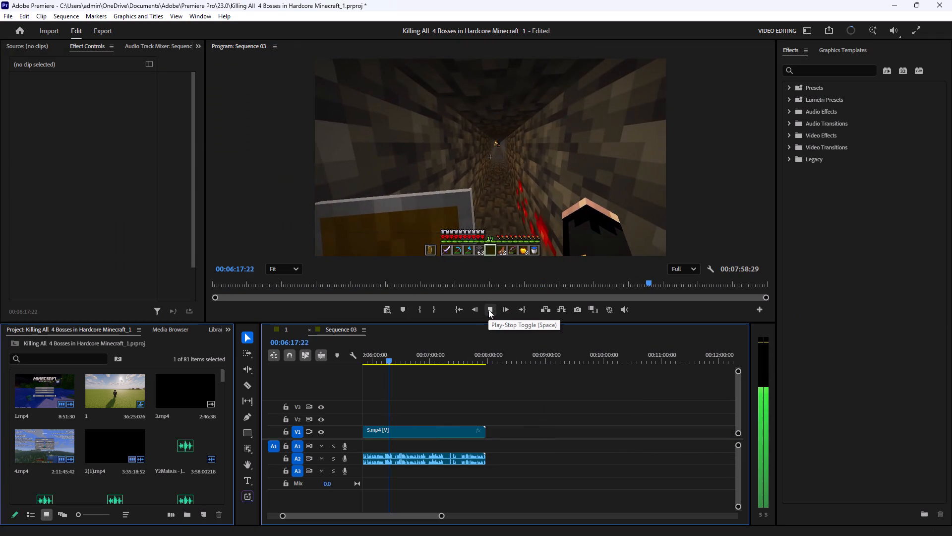
{"action": "left_click_drag", "start_coordinate": [380, 361], "coordinate": [390, 369]}
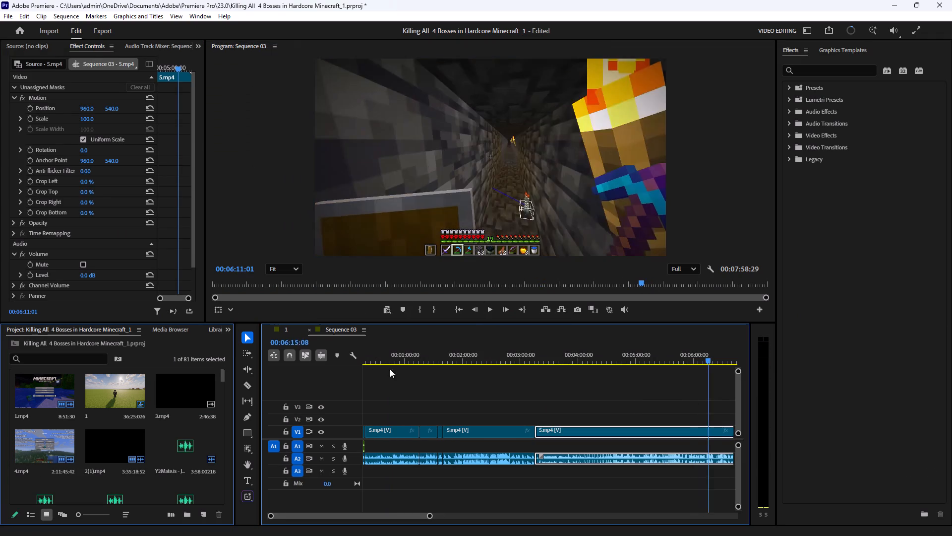
{"action": "left_click_drag", "start_coordinate": [390, 369], "coordinate": [576, 372]}
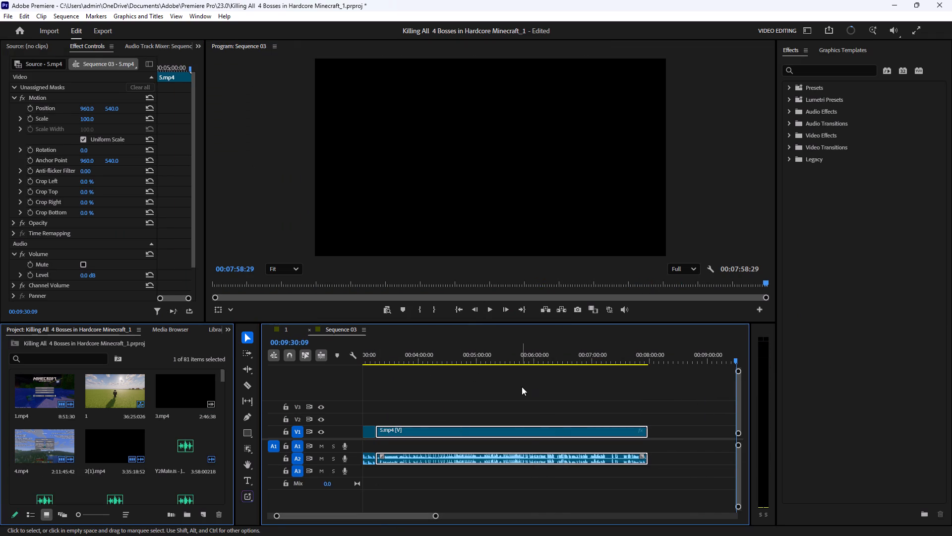
{"action": "left_click_drag", "start_coordinate": [515, 359], "coordinate": [537, 369]}
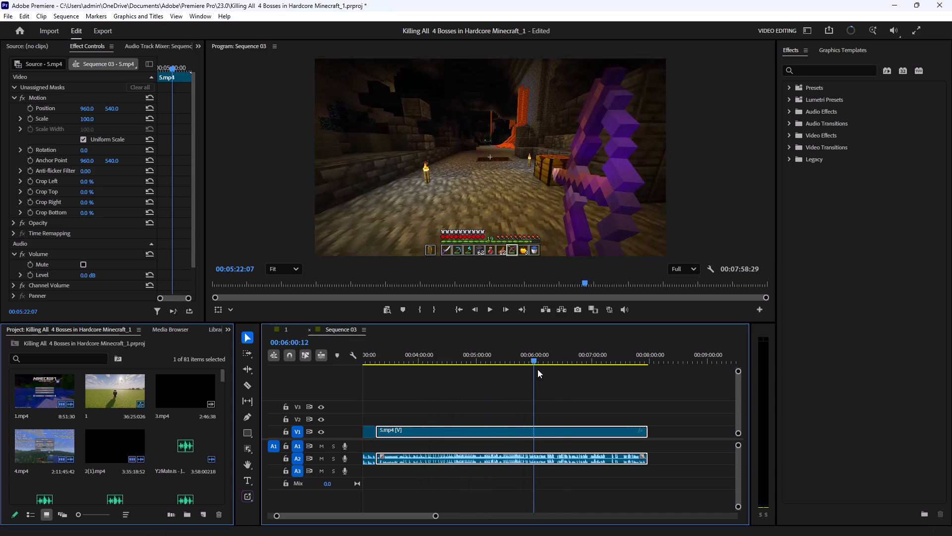
{"action": "left_click_drag", "start_coordinate": [537, 369], "coordinate": [564, 369]}
{"action": "left_click", "coordinate": [485, 308]}
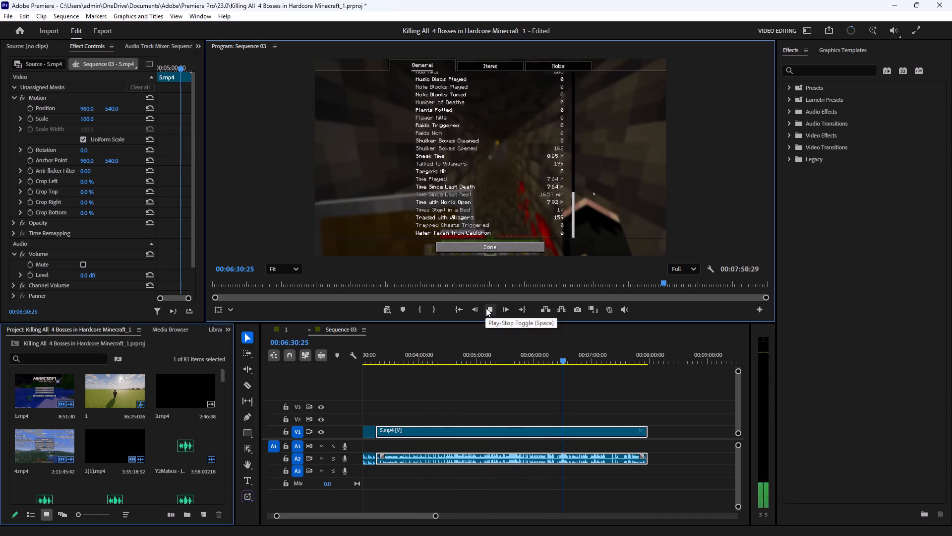
{"action": "left_click_drag", "start_coordinate": [517, 357], "coordinate": [484, 356]}
{"action": "left_click", "coordinate": [489, 309]}
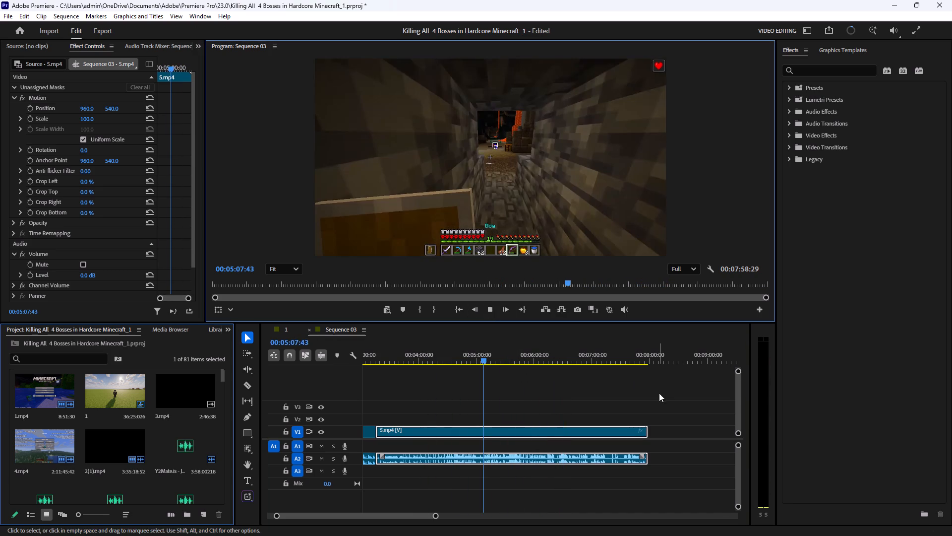
{"action": "left_click", "coordinate": [659, 393]}
{"action": "left_click_drag", "start_coordinate": [494, 360], "coordinate": [498, 366]}
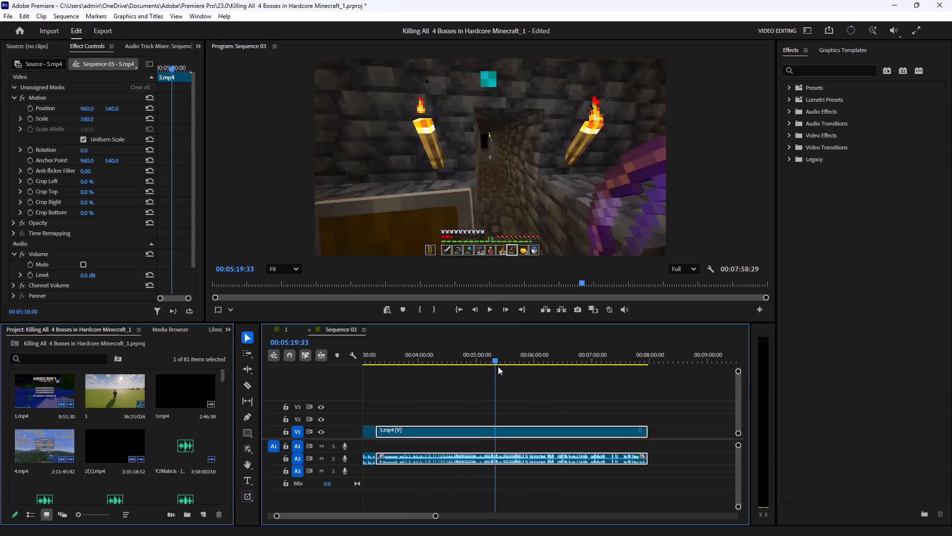
{"action": "left_click_drag", "start_coordinate": [498, 366], "coordinate": [502, 370]}
{"action": "left_click", "coordinate": [494, 311]}
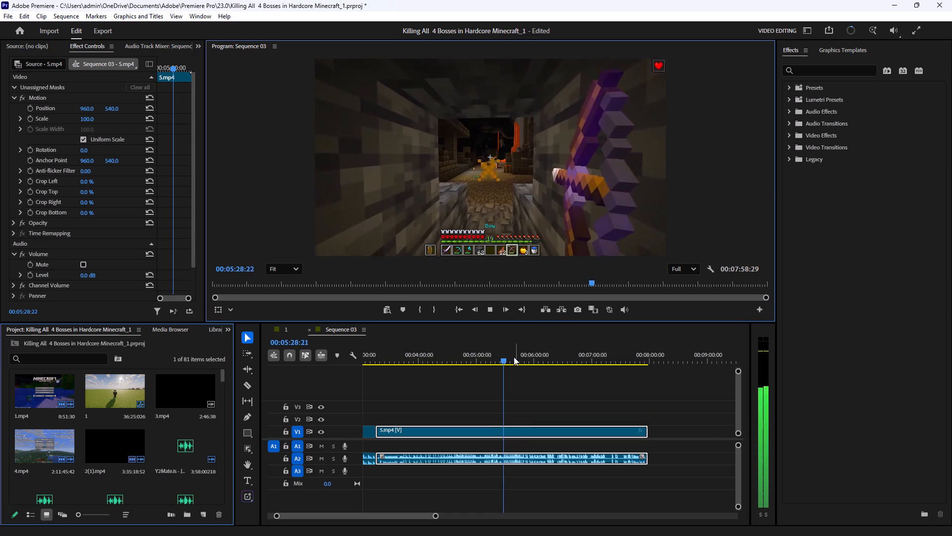
{"action": "left_click", "coordinate": [524, 360]}
{"action": "left_click", "coordinate": [489, 310]}
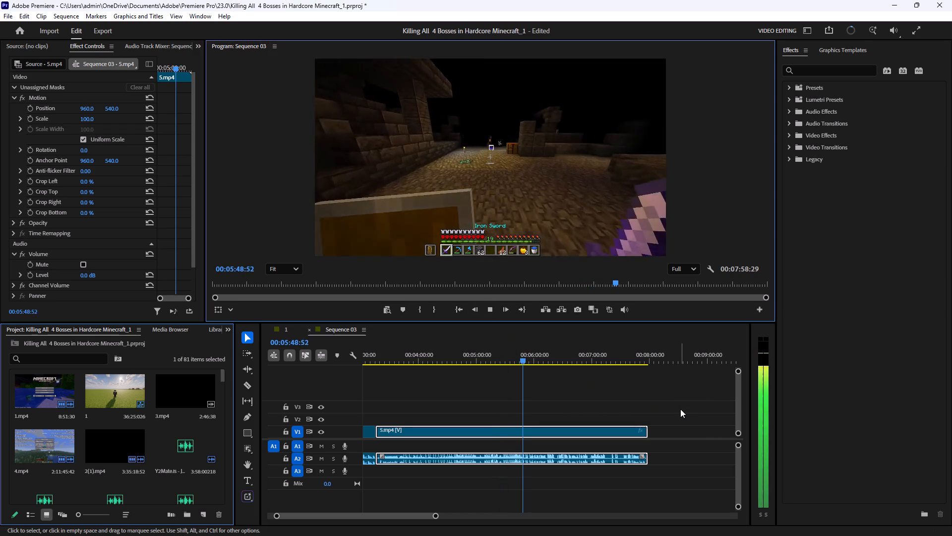
{"action": "left_click", "coordinate": [680, 409]}
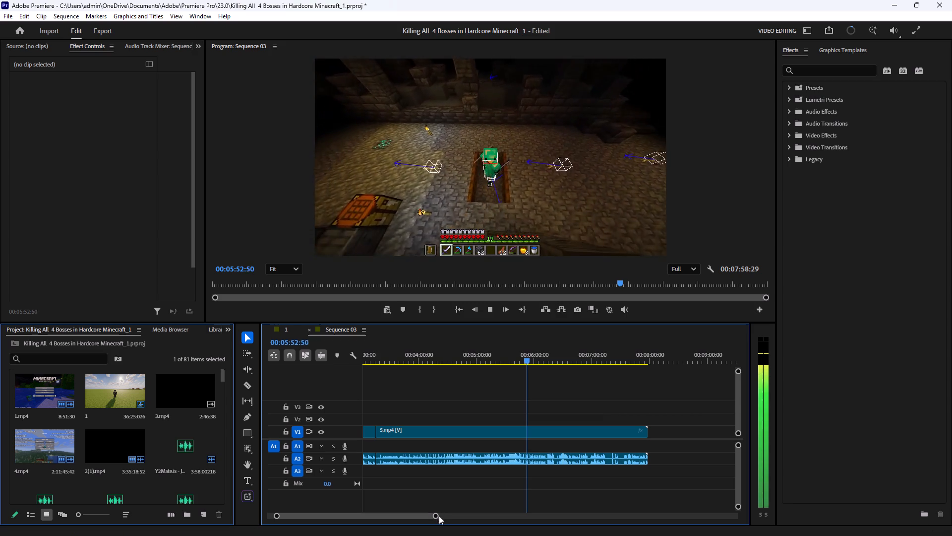
Split the 5.mp4 clip at 00:06:12:38, where the player faces the sculk block beside the torch.
{"action": "left_click_drag", "start_coordinate": [437, 516], "coordinate": [377, 526]}
{"action": "left_click", "coordinate": [633, 383]}
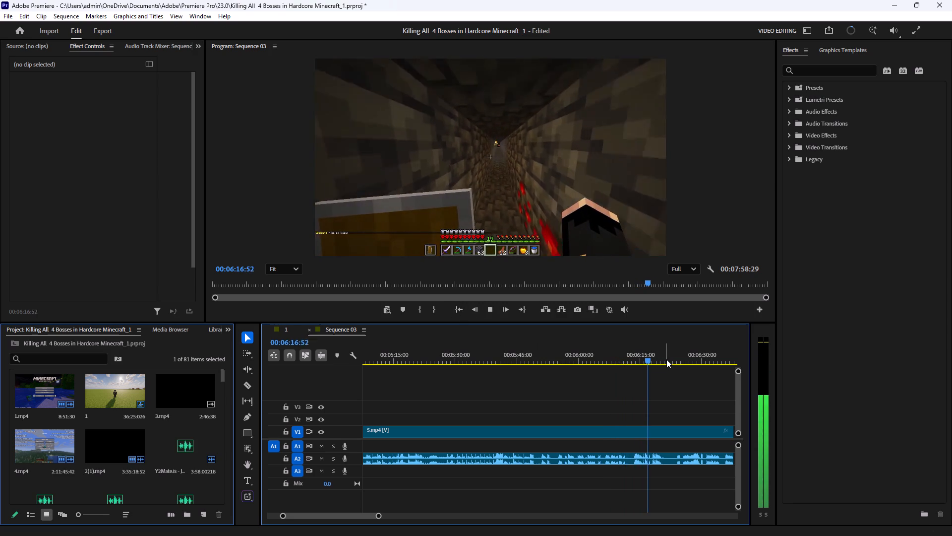
{"action": "key", "text": "space"}
{"action": "left_click_drag", "start_coordinate": [644, 359], "coordinate": [632, 392]}
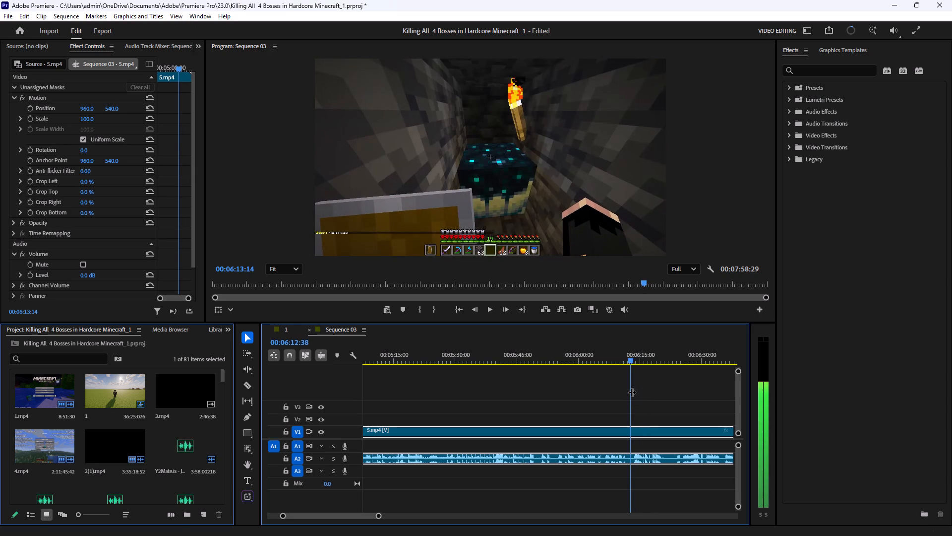
{"action": "key", "text": "c"}
{"action": "left_click", "coordinate": [631, 433]}
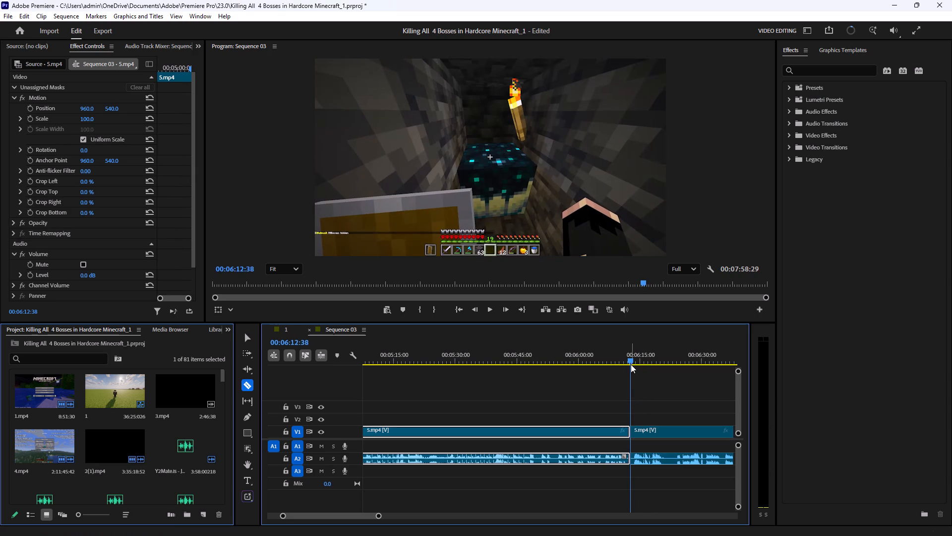
Split 5.mp4 again at about 00:06:23, before the statistics screen, delete the piece between the cuts and close the gap.
{"action": "left_click_drag", "start_coordinate": [631, 361], "coordinate": [677, 383]}
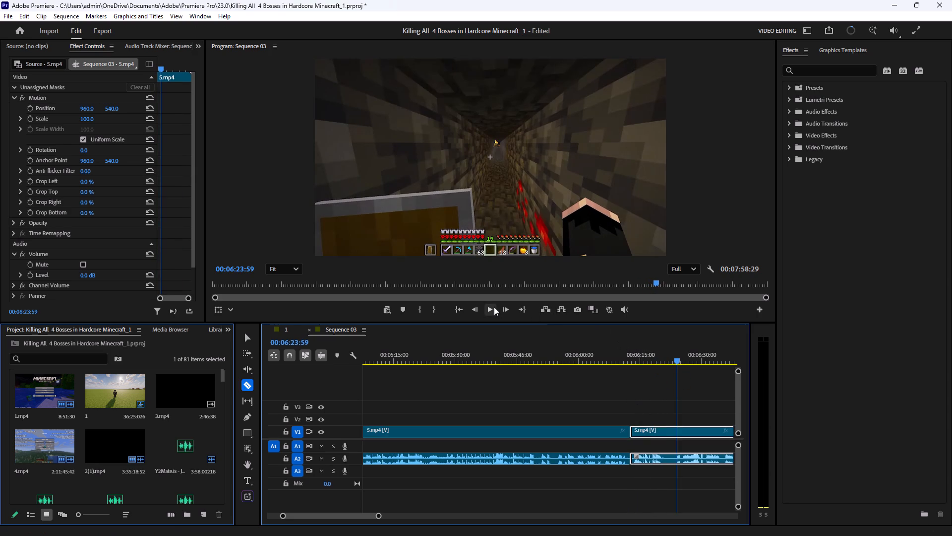
{"action": "left_click", "coordinate": [493, 307]}
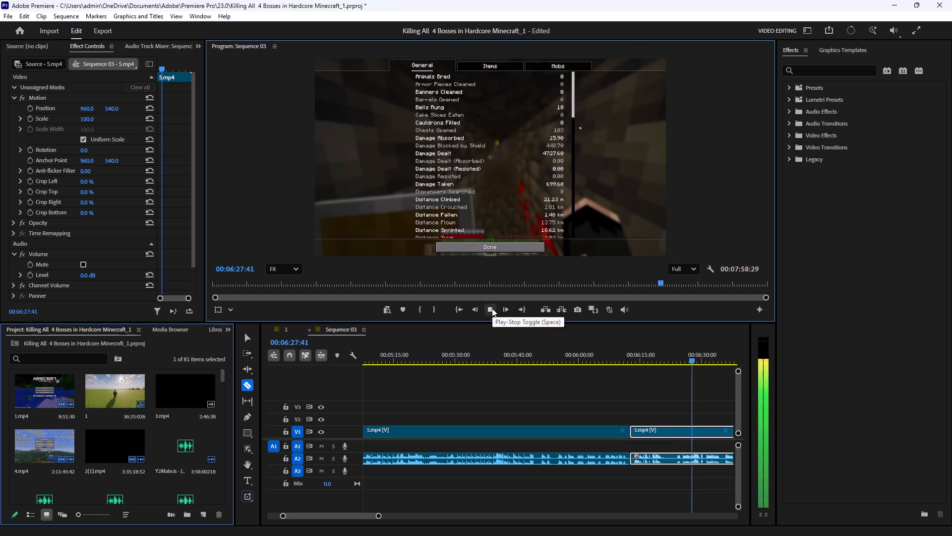
{"action": "left_click", "coordinate": [492, 308]}
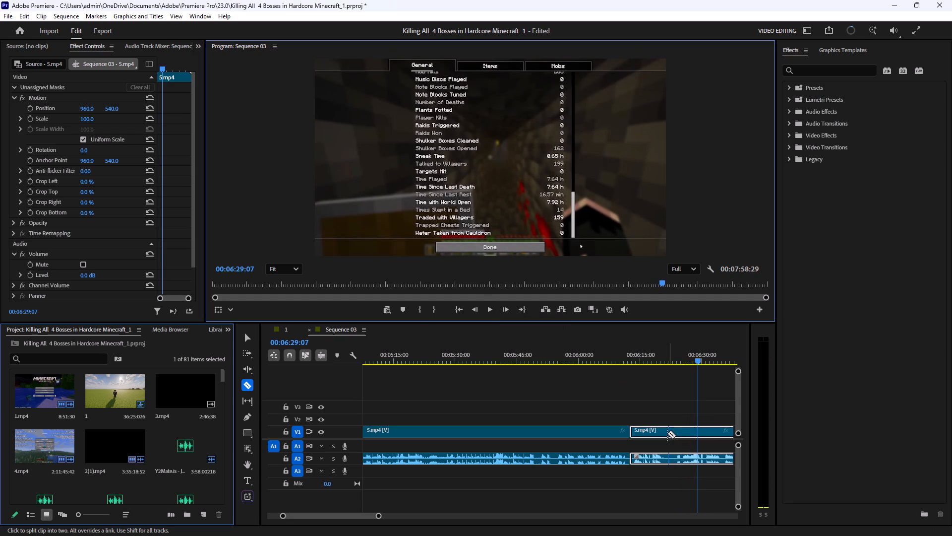
{"action": "left_click", "coordinate": [673, 429]}
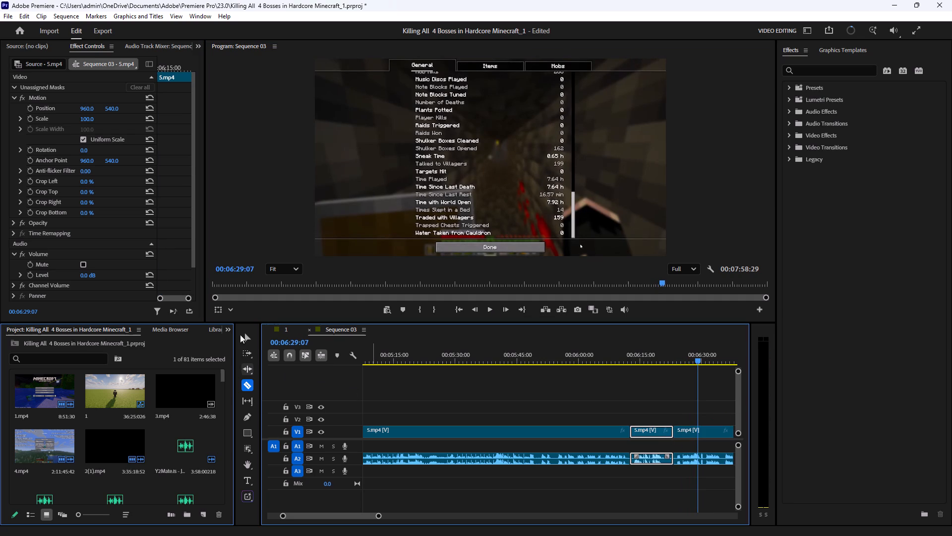
{"action": "left_click", "coordinate": [243, 334]}
{"action": "left_click_drag", "start_coordinate": [650, 396], "coordinate": [666, 480]}
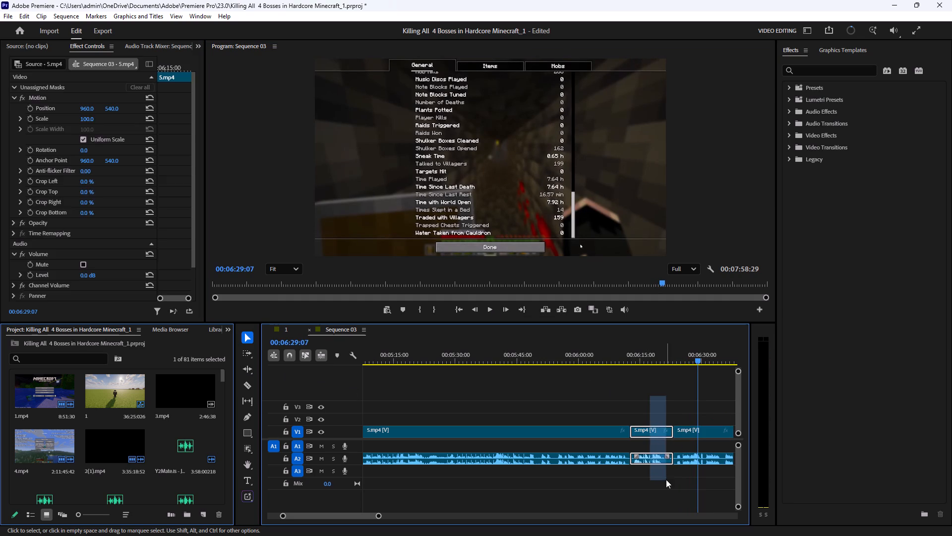
{"action": "key", "text": "BackSpace"}
{"action": "left_click", "coordinate": [659, 423]}
{"action": "left_click", "coordinate": [657, 426]}
{"action": "key", "text": "BackSpace"}
Play the sequence from 00:06:09:51 across the new join and on through the Minecraft title screen footage.
{"action": "left_click", "coordinate": [620, 362]}
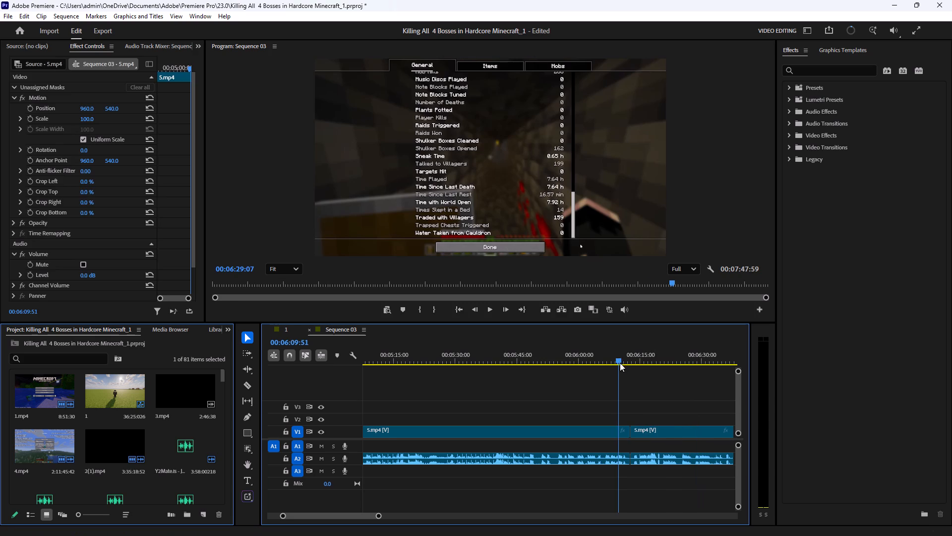
{"action": "left_click", "coordinate": [489, 311]}
{"action": "left_click", "coordinate": [670, 396]}
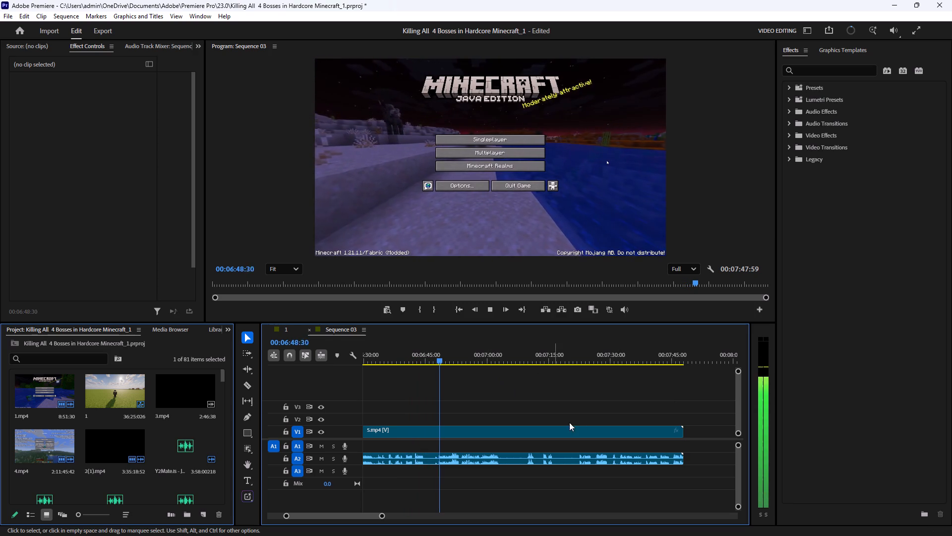
{"action": "left_click", "coordinate": [601, 396]}
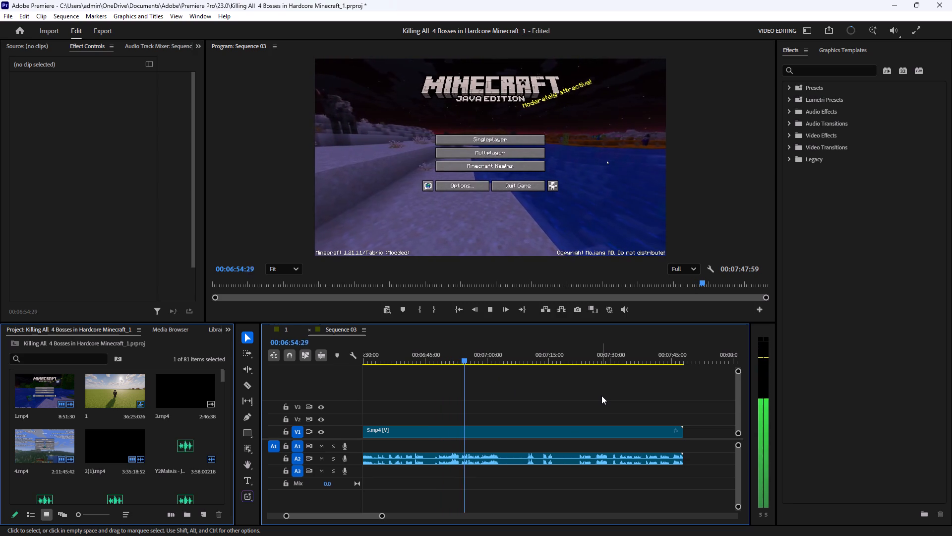
{"action": "left_click", "coordinate": [601, 396]}
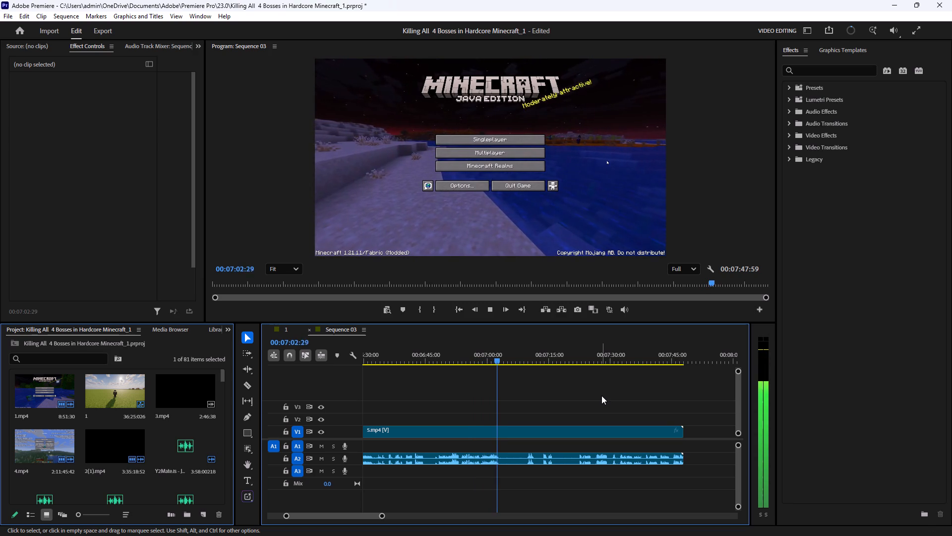
Cut about 5 seconds of title screen footage out of 5.mp4 starting at 00:07:03:18 and close the gap.
{"action": "key", "text": "space"}
{"action": "key", "text": "c"}
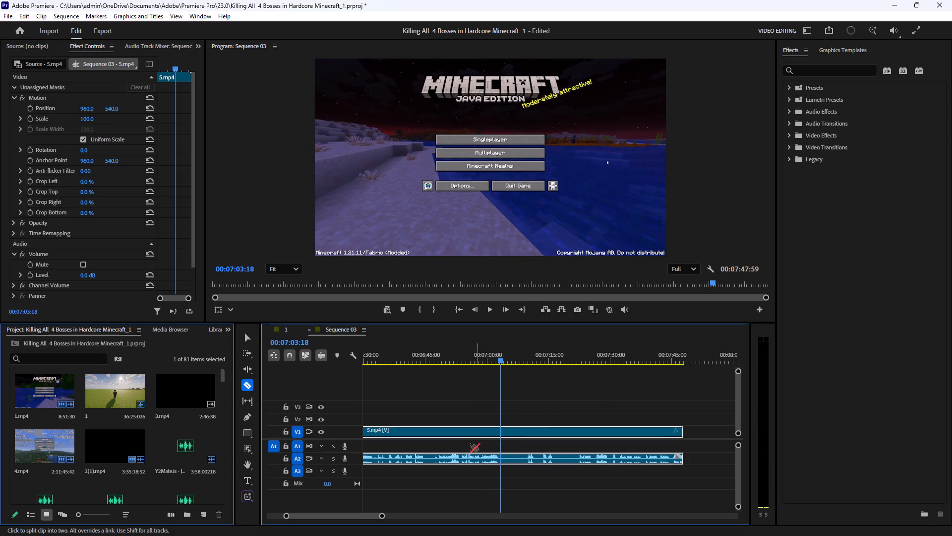
{"action": "left_click", "coordinate": [502, 430]}
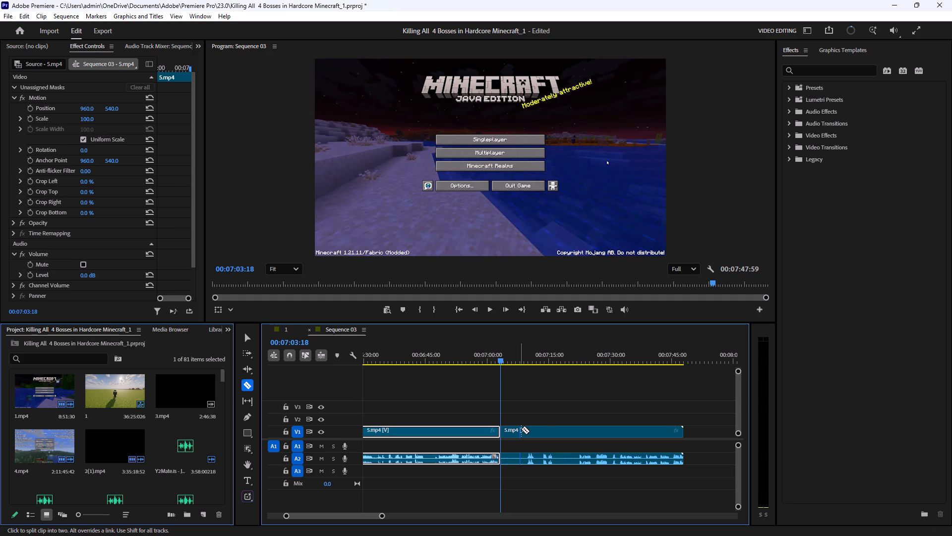
{"action": "left_click", "coordinate": [521, 429]}
{"action": "left_click", "coordinate": [250, 335]}
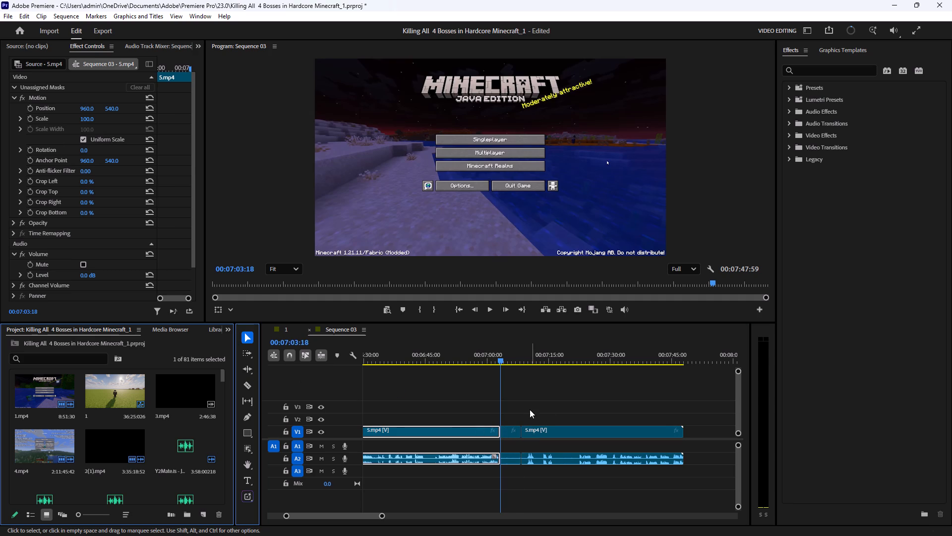
{"action": "left_click_drag", "start_coordinate": [514, 402], "coordinate": [513, 470]}
{"action": "key", "text": "BackSpace"}
{"action": "left_click", "coordinate": [514, 431]}
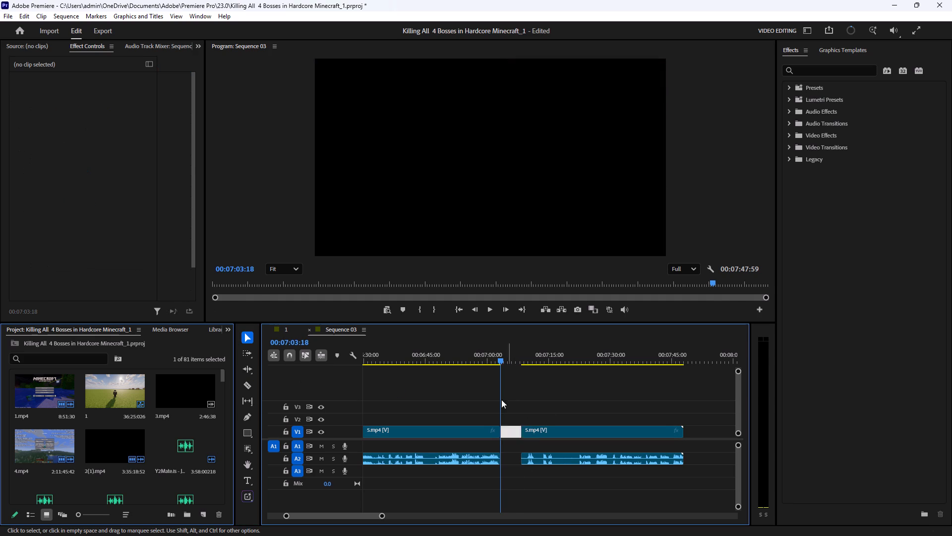
{"action": "key", "text": "BackSpace"}
Trim about 12 seconds off the start of the last 5.mp4 clip and move it back against the preceding clip.
{"action": "left_click", "coordinate": [489, 310]}
{"action": "left_click", "coordinate": [571, 396]}
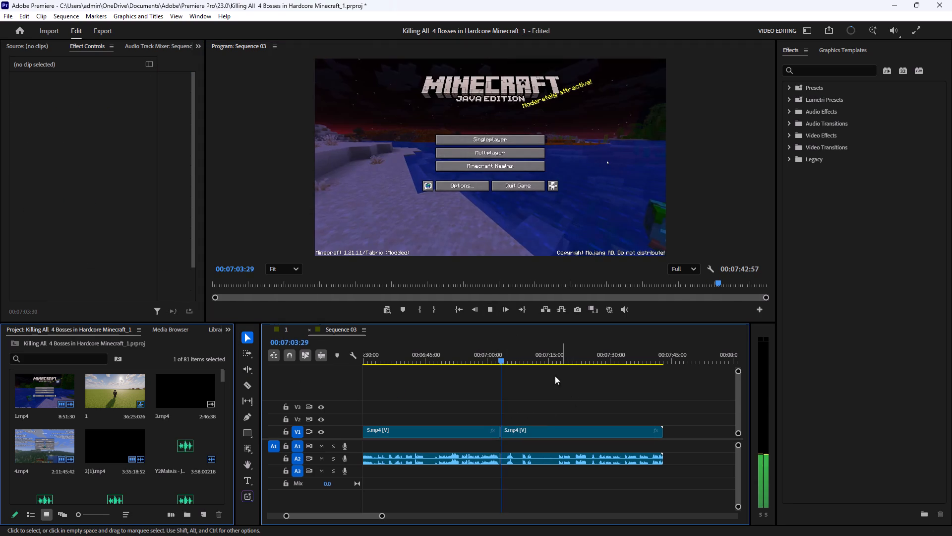
{"action": "left_click", "coordinate": [488, 310]}
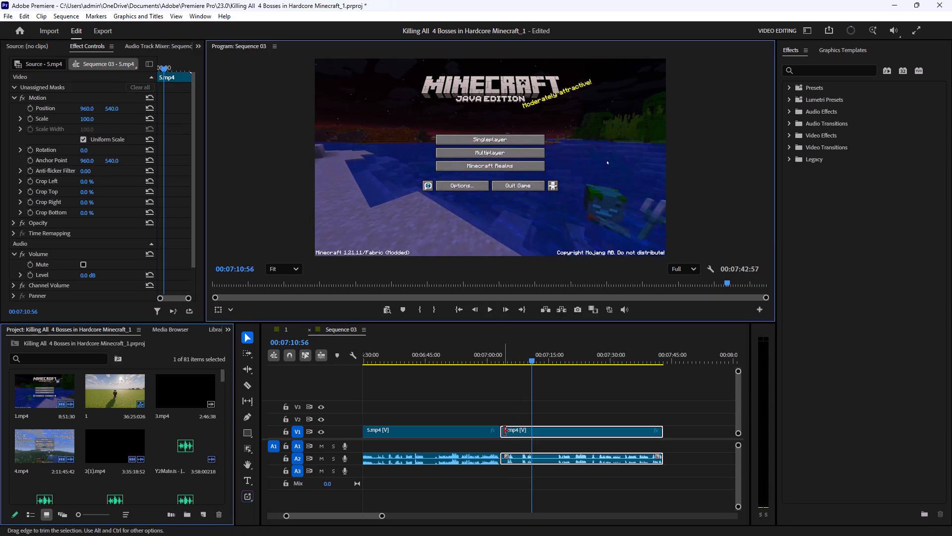
{"action": "left_click_drag", "start_coordinate": [503, 432], "coordinate": [554, 436]}
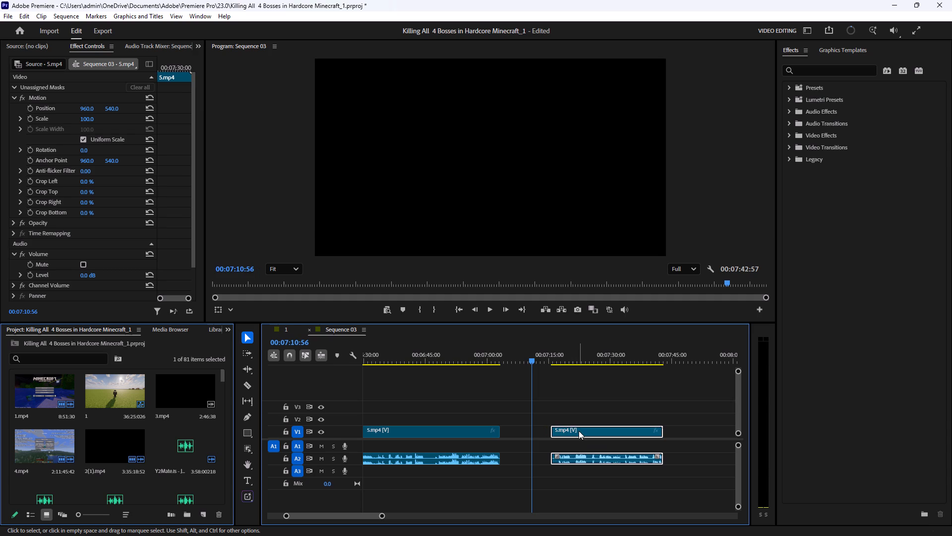
{"action": "left_click_drag", "start_coordinate": [579, 431], "coordinate": [534, 435]}
Review the join from 00:07:01:27 and split the last 5.mp4 clip at 00:07:14:33, at the Quit Game moment.
{"action": "left_click", "coordinate": [494, 358]}
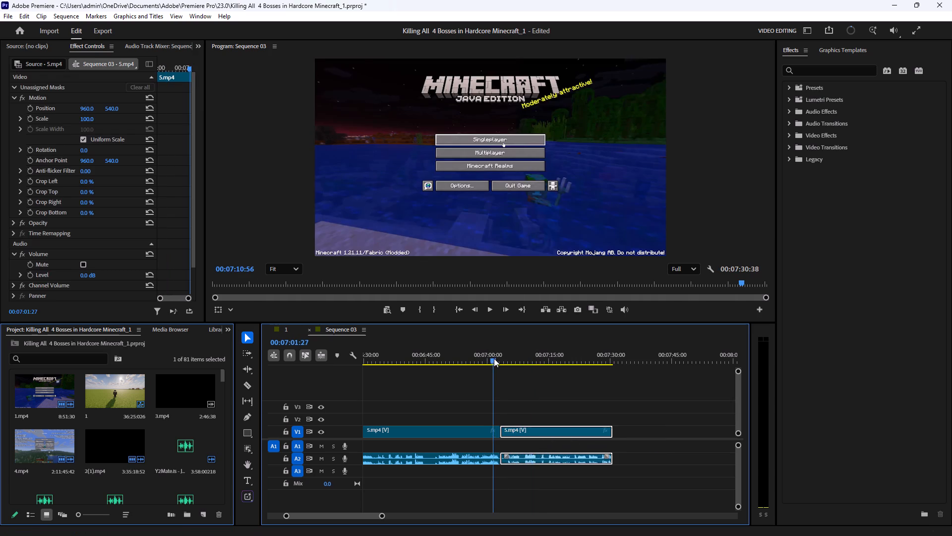
{"action": "left_click", "coordinate": [600, 410]}
{"action": "left_click", "coordinate": [494, 310]}
{"action": "left_click", "coordinate": [678, 405]}
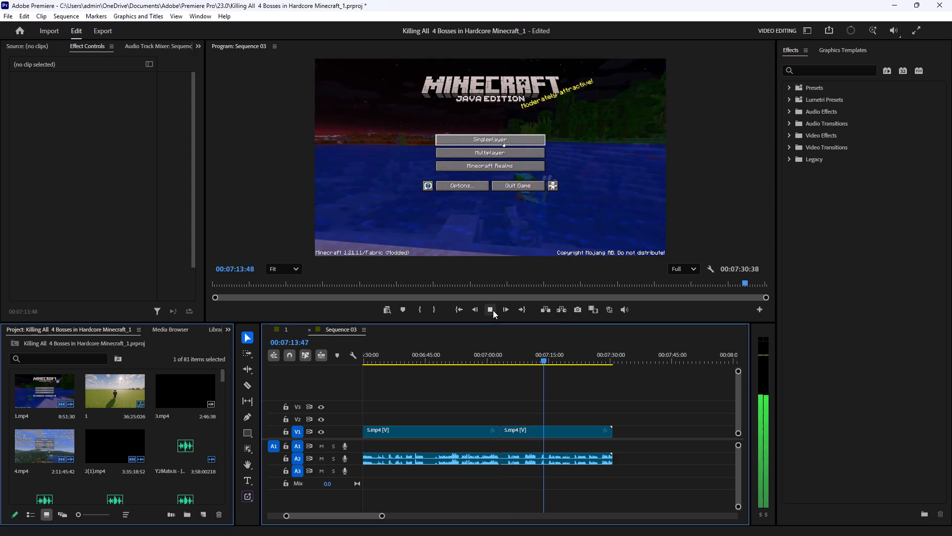
{"action": "left_click", "coordinate": [493, 310]}
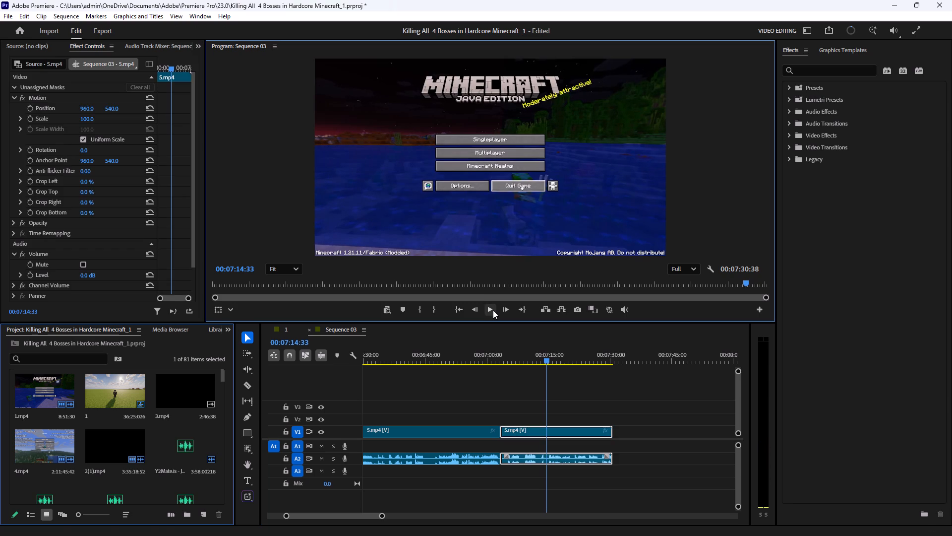
{"action": "key", "text": "c"}
{"action": "left_click", "coordinate": [548, 428]}
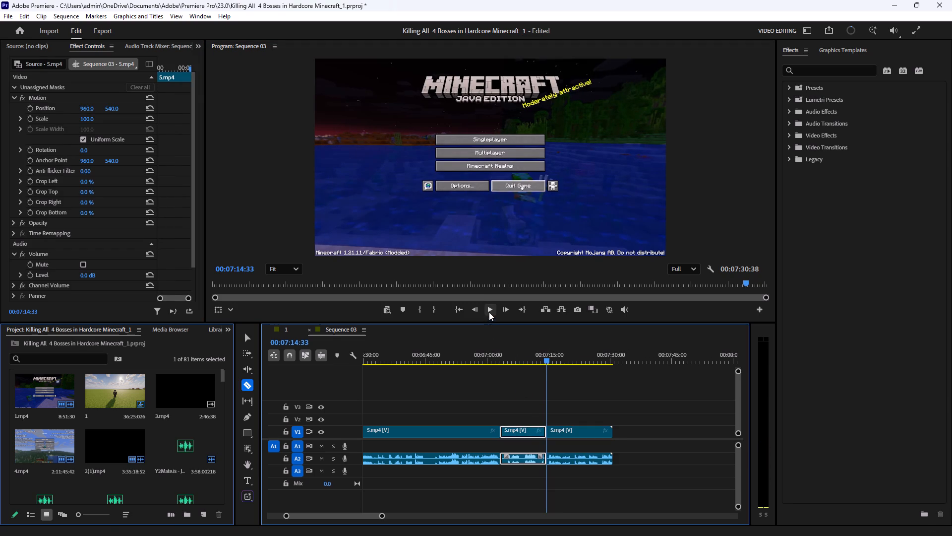
Play past the Quit Game split, delete the 5.mp4 clip after 00:07:14:33 and save the project.
{"action": "left_click", "coordinate": [489, 312]}
{"action": "left_click", "coordinate": [615, 392]}
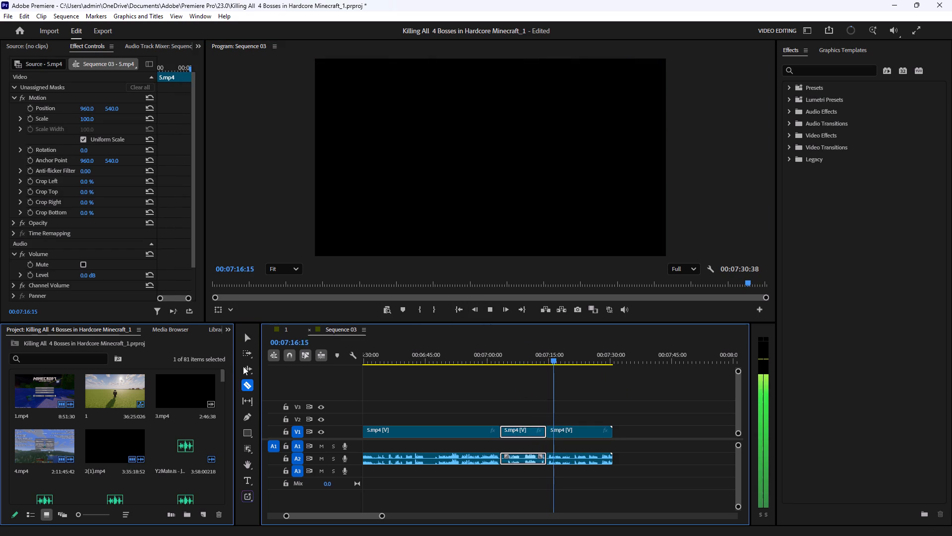
{"action": "left_click", "coordinate": [249, 340]}
{"action": "left_click", "coordinate": [671, 418]}
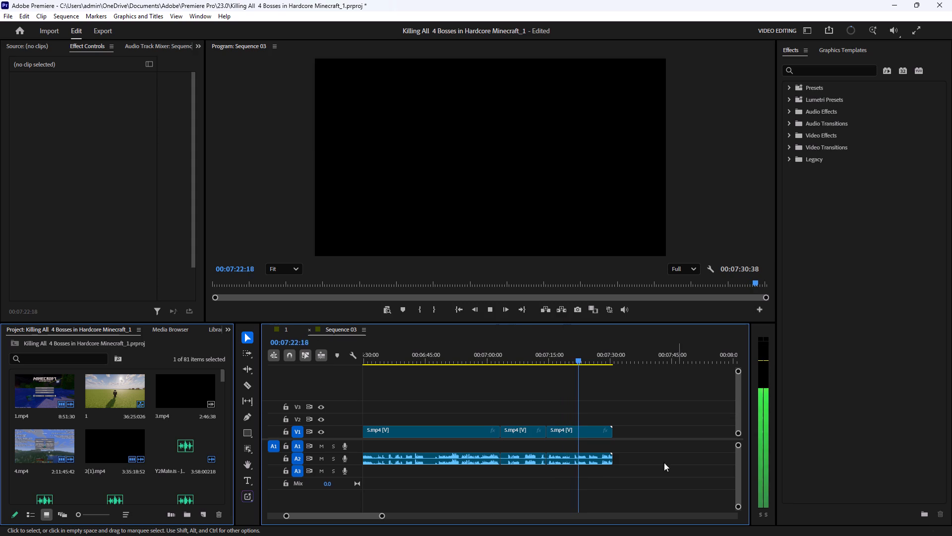
{"action": "left_click_drag", "start_coordinate": [617, 479], "coordinate": [582, 418]}
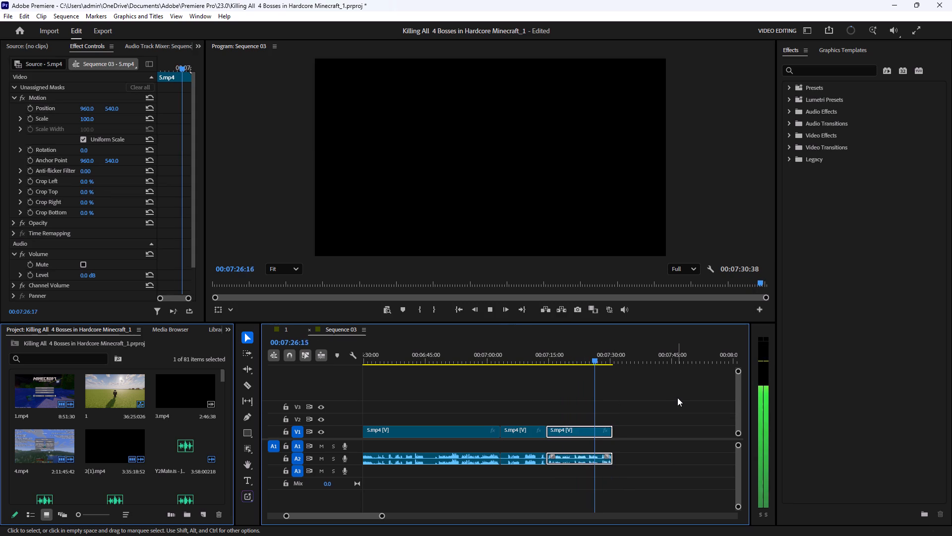
{"action": "key", "text": "BackSpace"}
{"action": "key", "text": "ctrl+s"}
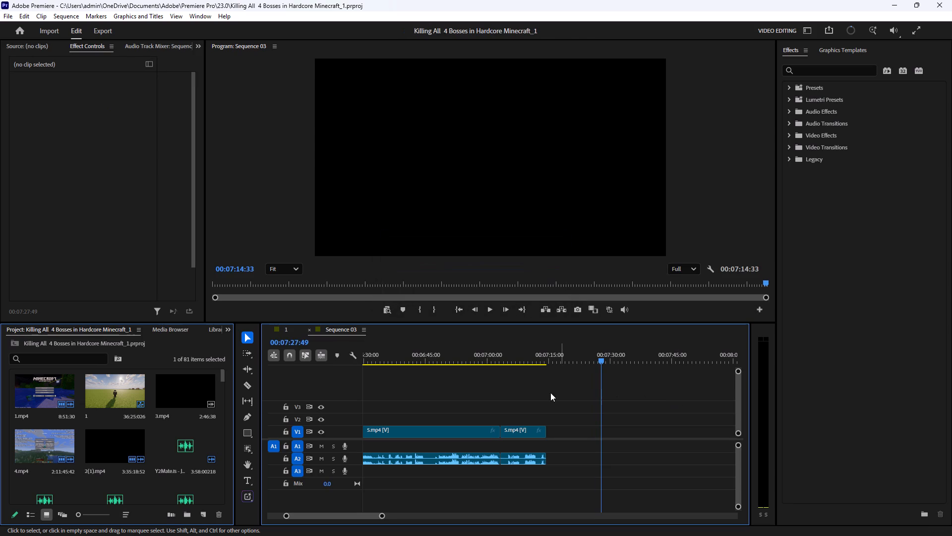
Copy all clips of Sequence 03 and paste them at the end of sequence 1, at 00:36:24:103.
{"action": "left_click_drag", "start_coordinate": [518, 359], "coordinate": [253, 379]}
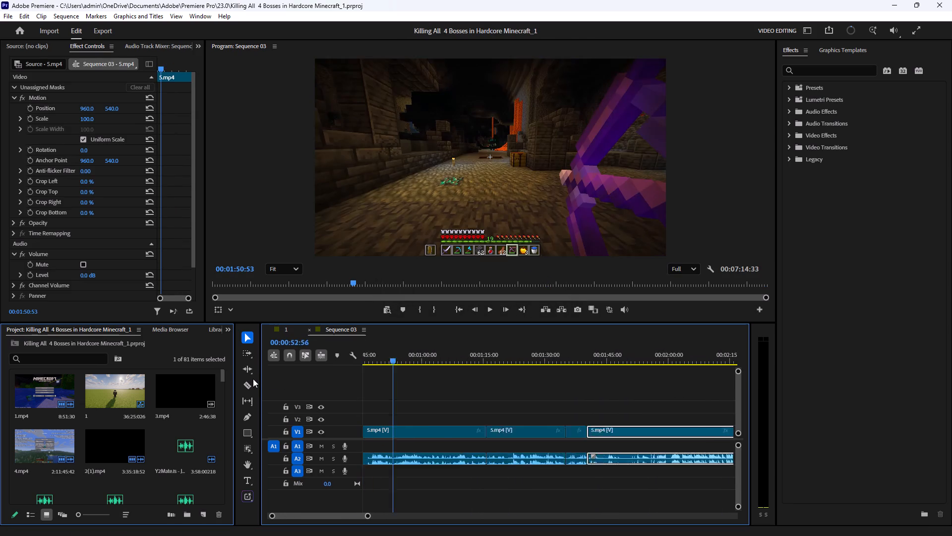
{"action": "left_click_drag", "start_coordinate": [253, 379], "coordinate": [253, 378]}
{"action": "left_click", "coordinate": [531, 398]}
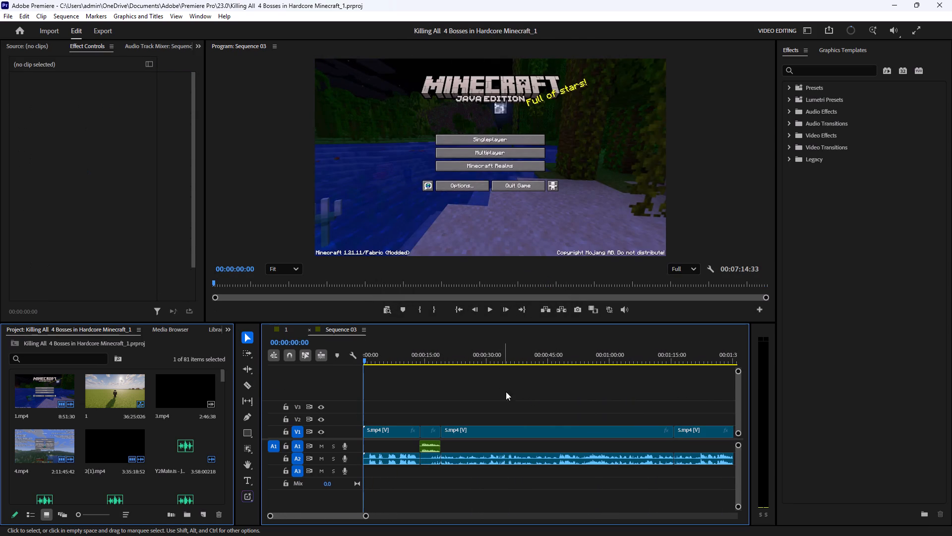
{"action": "left_click_drag", "start_coordinate": [387, 383], "coordinate": [793, 515]}
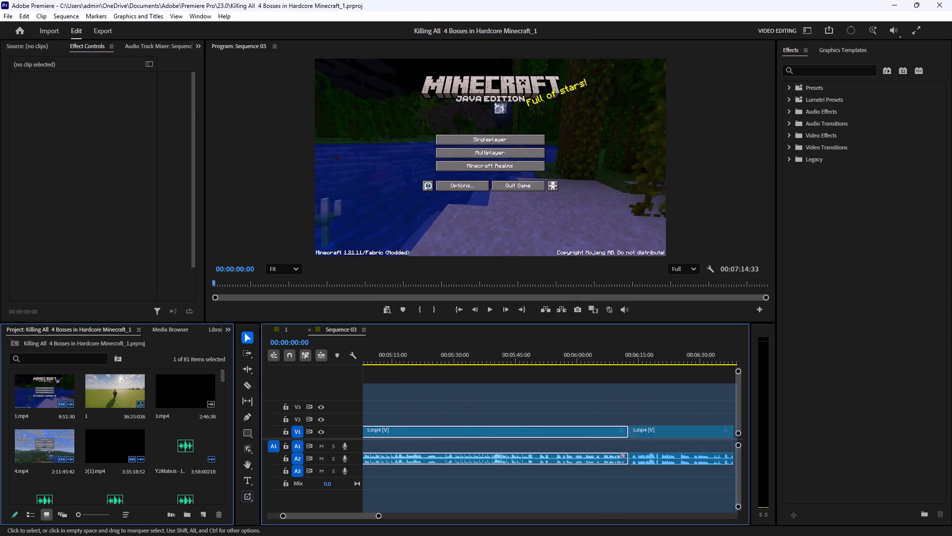
{"action": "left_click_drag", "start_coordinate": [793, 515], "coordinate": [791, 507]}
{"action": "key", "text": "ctrl+c"}
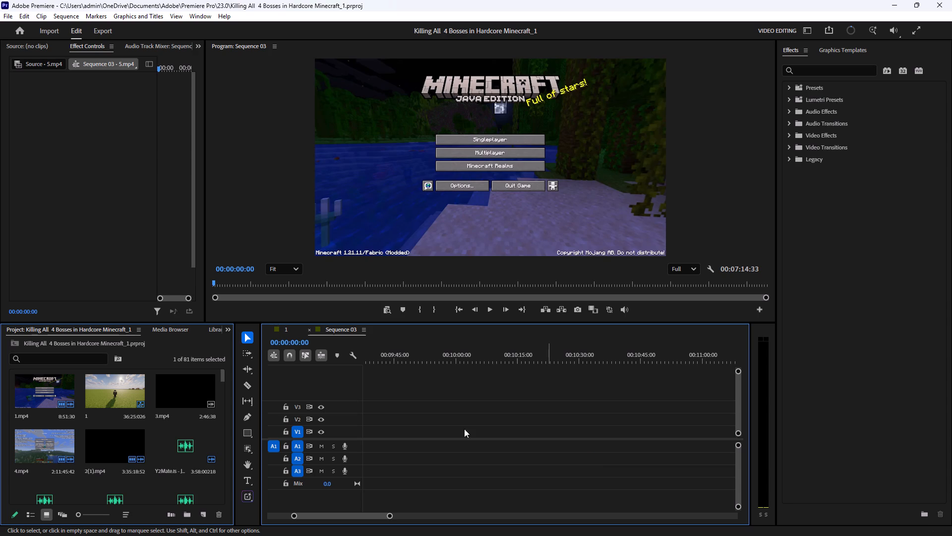
{"action": "left_click", "coordinate": [281, 332]}
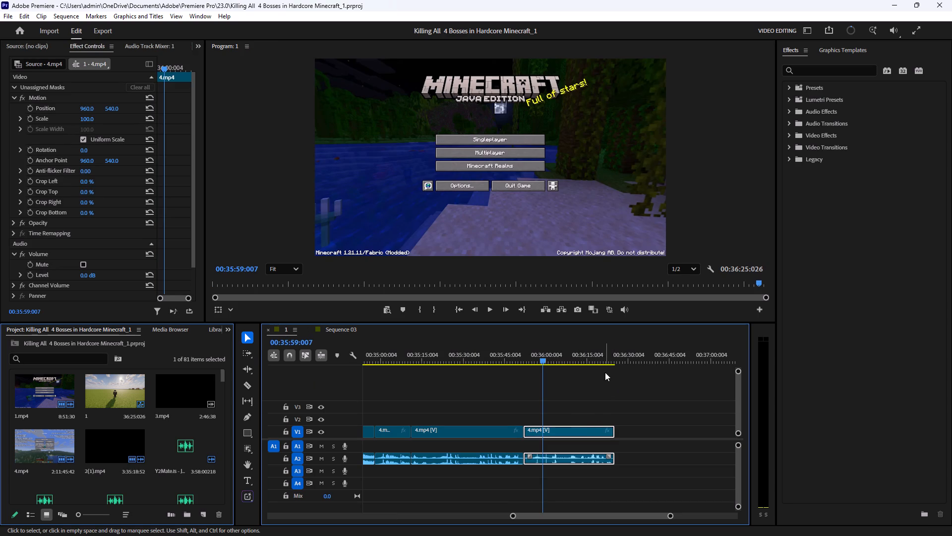
{"action": "left_click_drag", "start_coordinate": [610, 361], "coordinate": [615, 376]}
{"action": "left_click", "coordinate": [659, 411]}
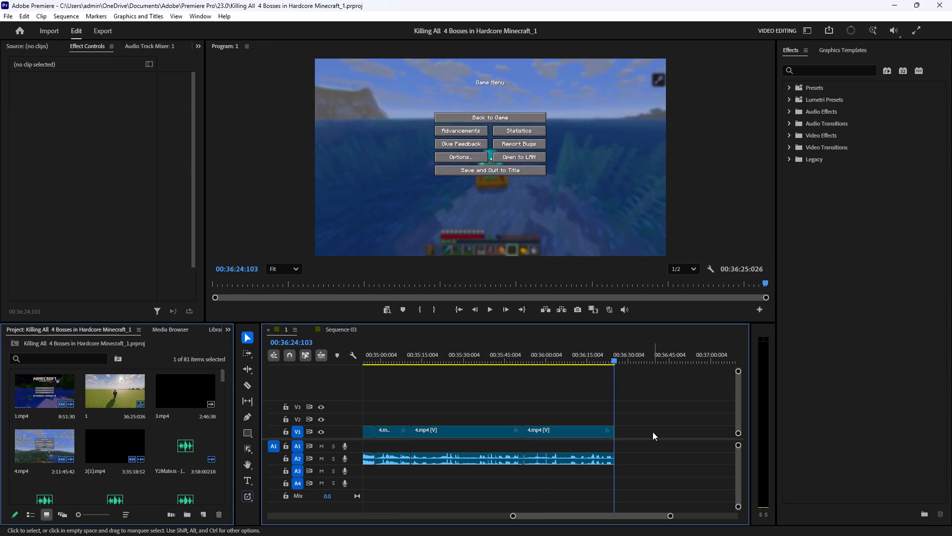
{"action": "key", "text": "ctrl+v"}
Delete all clips from Sequence 03, return to sequence 1 and save the project.
{"action": "left_click", "coordinate": [333, 330]}
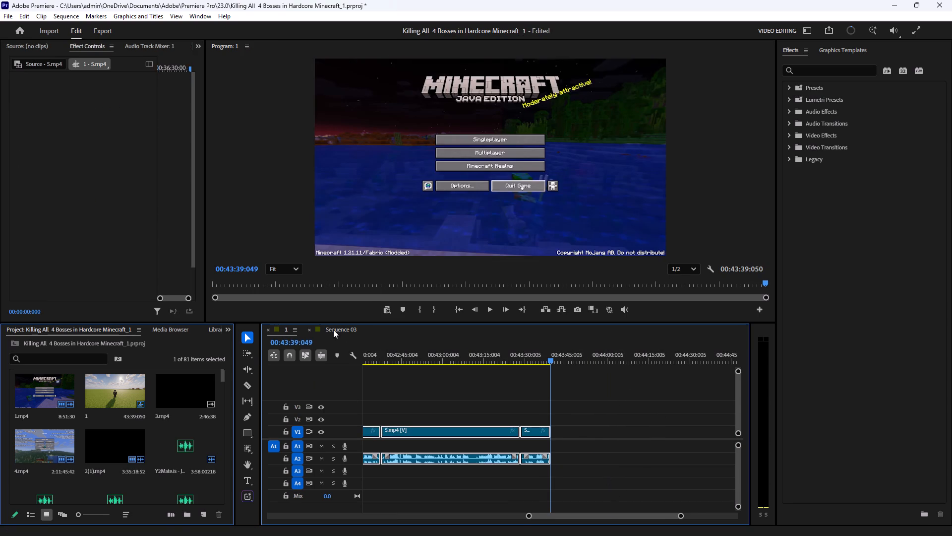
{"action": "left_click", "coordinate": [631, 467]}
{"action": "key", "text": "BackSpace"}
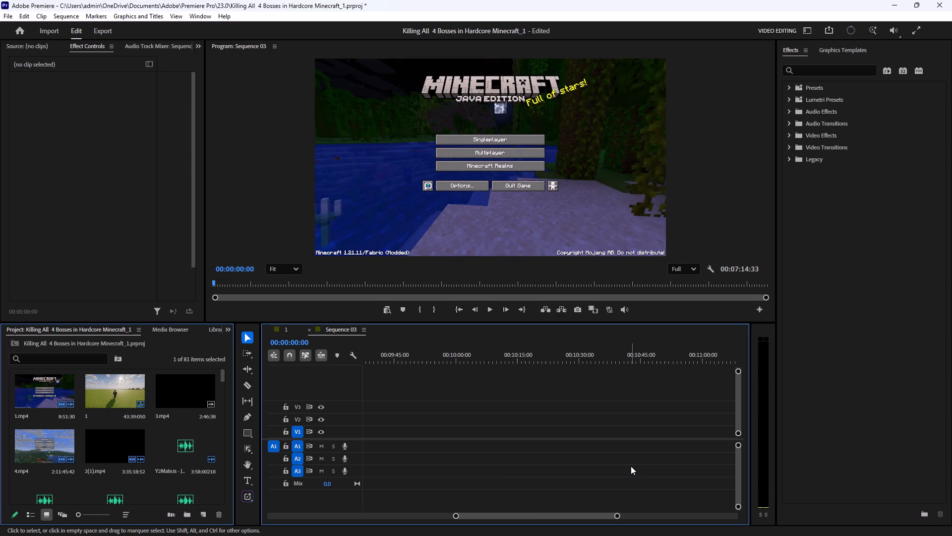
{"action": "left_click_drag", "start_coordinate": [522, 514], "coordinate": [360, 530]}
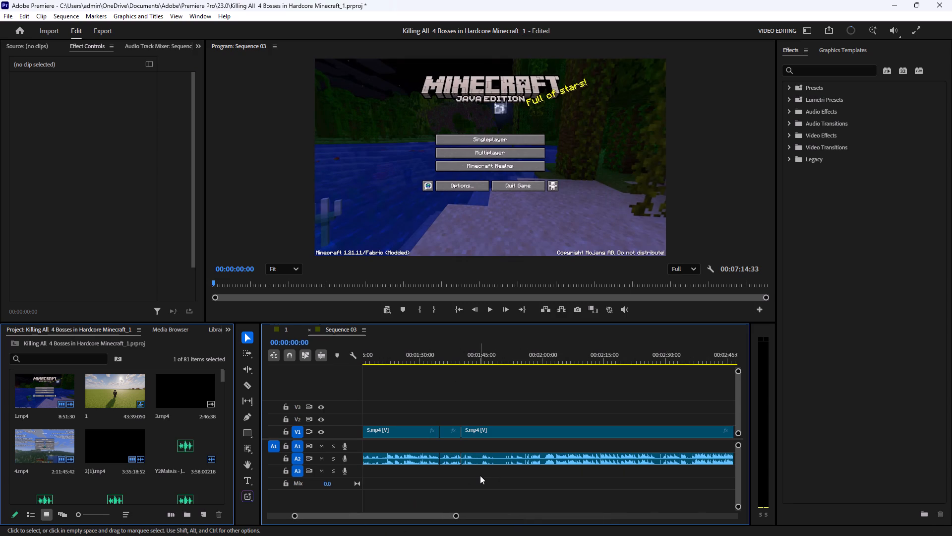
{"action": "key", "text": "ctrl+a"}
{"action": "key", "text": "BackSpace"}
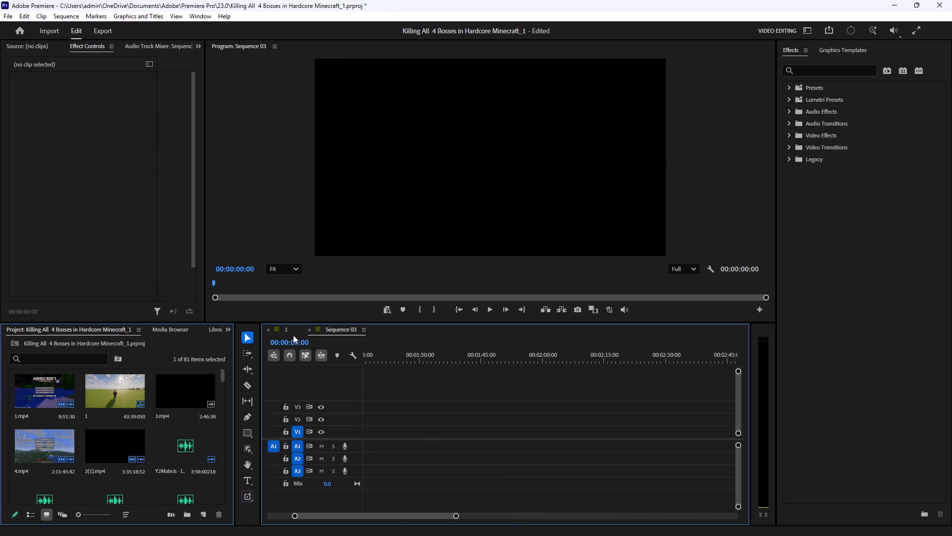
{"action": "left_click", "coordinate": [287, 330]}
{"action": "left_click", "coordinate": [632, 430]}
{"action": "key", "text": "ctrl+s"}
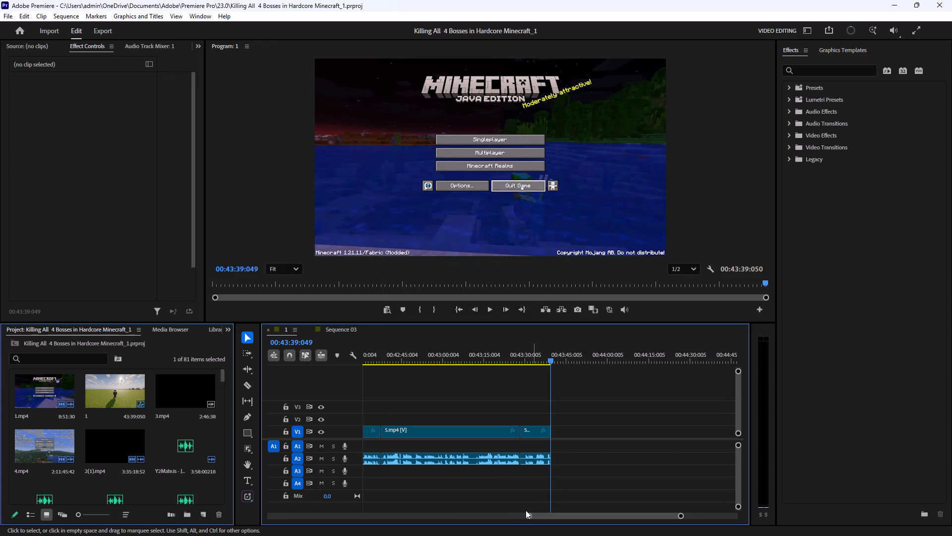
Look over the clip layout of sequence 1 from its opening to the newly added ending, and save the project.
{"action": "left_click_drag", "start_coordinate": [553, 518], "coordinate": [254, 526]}
{"action": "left_click_drag", "start_coordinate": [421, 515], "coordinate": [582, 531]}
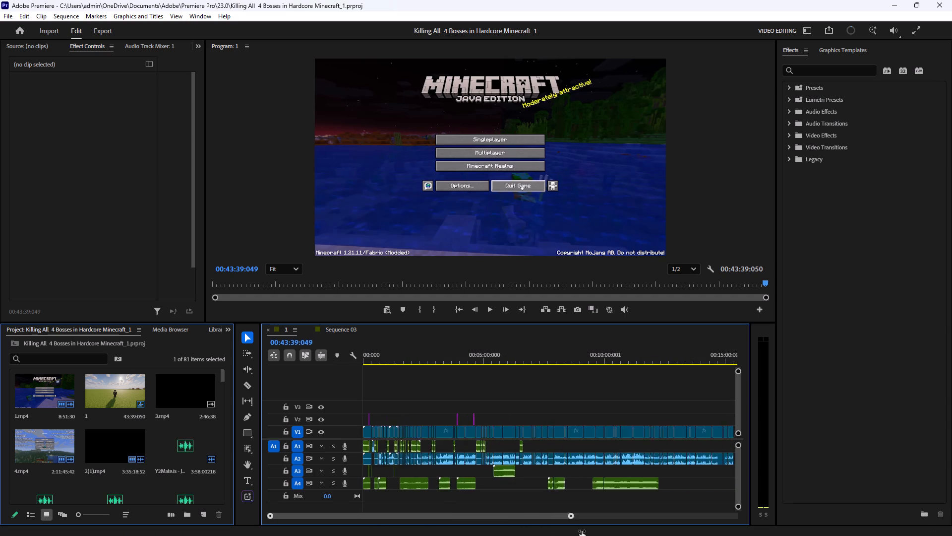
{"action": "left_click_drag", "start_coordinate": [582, 531], "coordinate": [702, 531]}
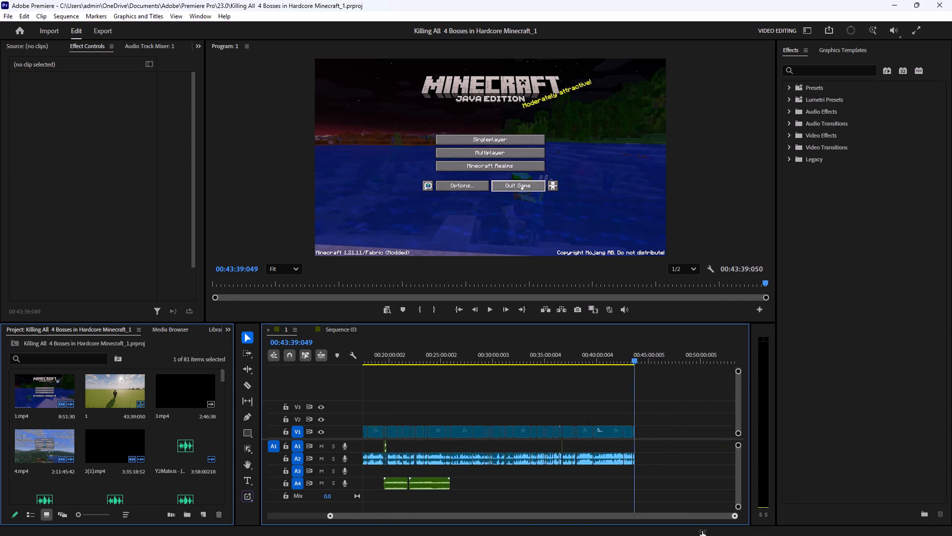
{"action": "left_click_drag", "start_coordinate": [702, 531], "coordinate": [545, 524]}
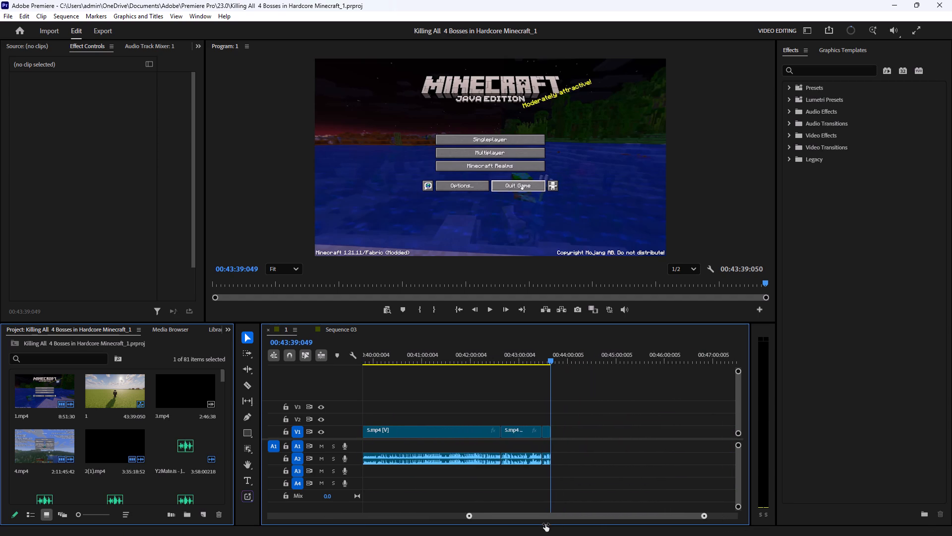
{"action": "left_click_drag", "start_coordinate": [545, 524], "coordinate": [545, 524]}
{"action": "left_click_drag", "start_coordinate": [554, 515], "coordinate": [304, 506]}
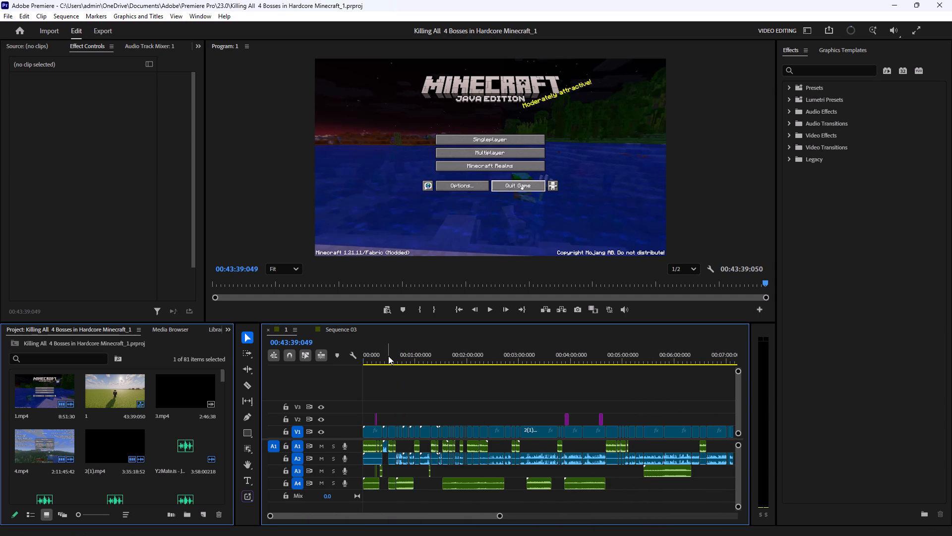
{"action": "left_click_drag", "start_coordinate": [499, 518], "coordinate": [430, 521]}
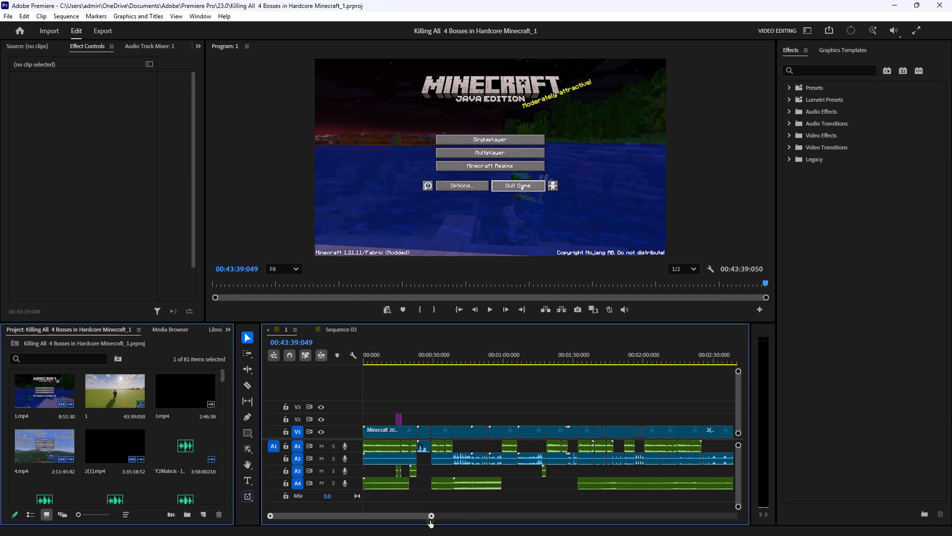
{"action": "left_click_drag", "start_coordinate": [430, 521], "coordinate": [422, 524]}
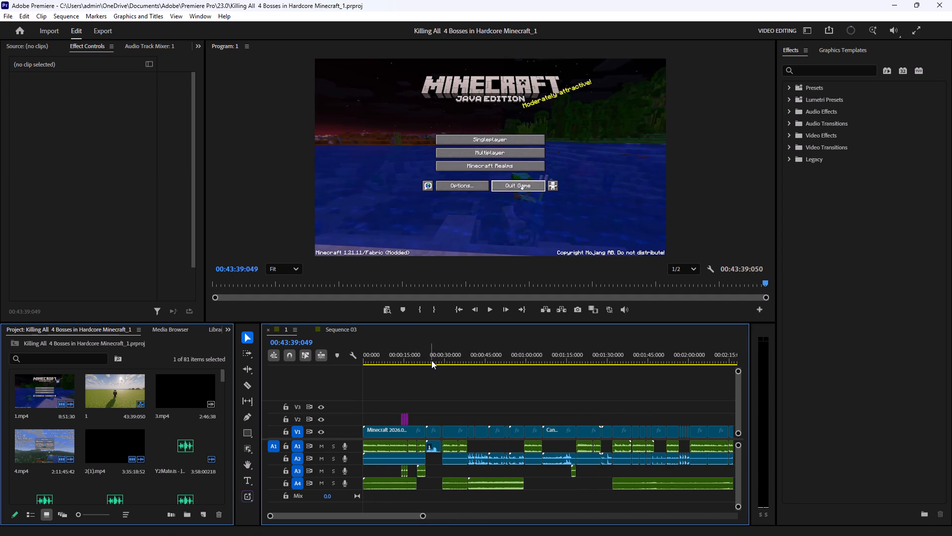
{"action": "key", "text": "ctrl+s"}
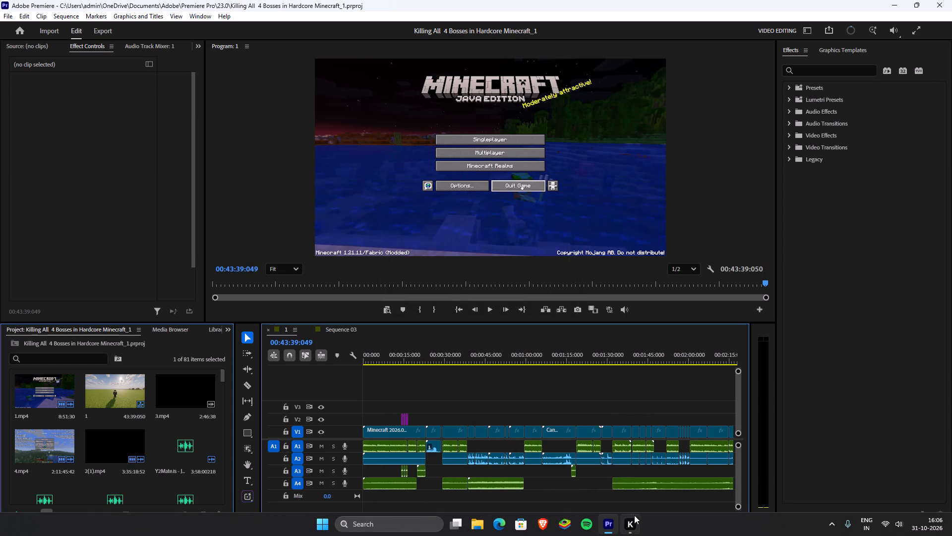